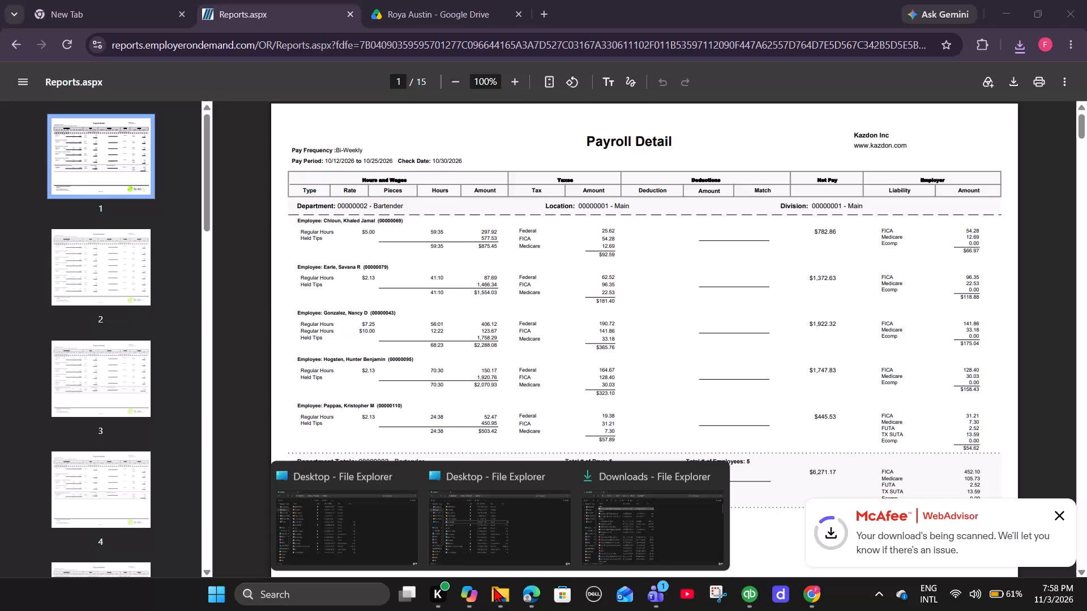
# Open the downloaded workbook "42 Roya - Payroll Departmentwise Breakup for 10.12.2026 to 10.25.2026" in Excel and enable editing.
pyautogui.click(622, 503)
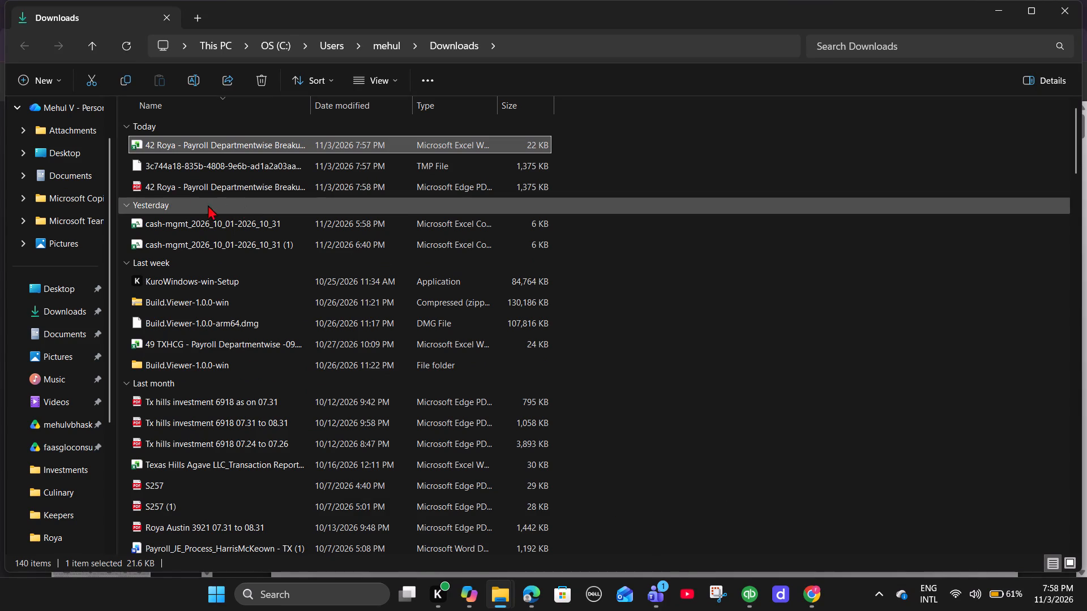
pyautogui.doubleClick(181, 144)
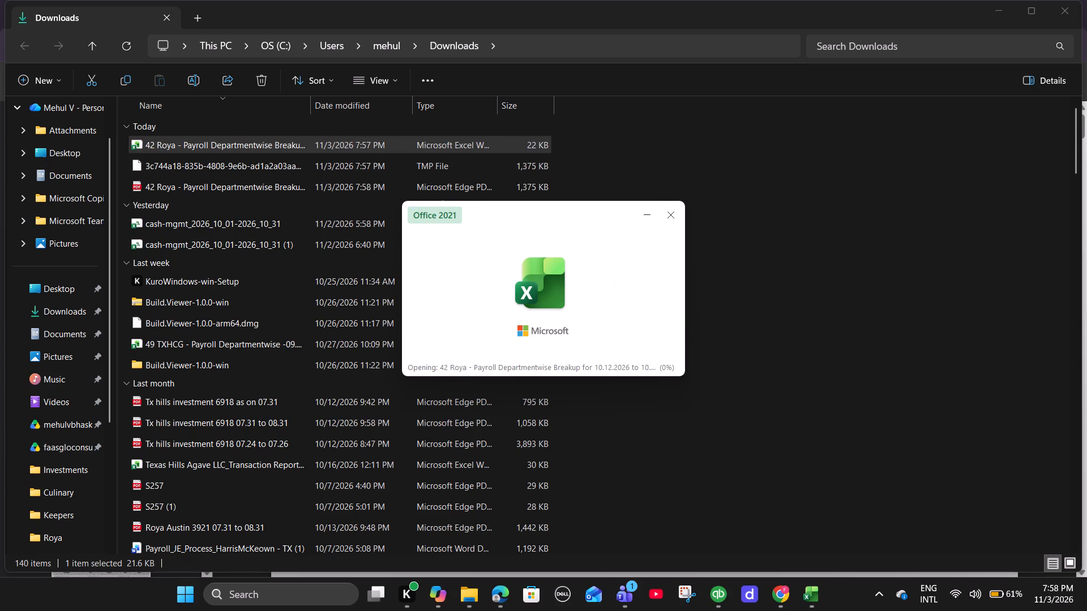
pyautogui.scroll(-1, 586, 234)
pyautogui.scroll(18, 586, 234)
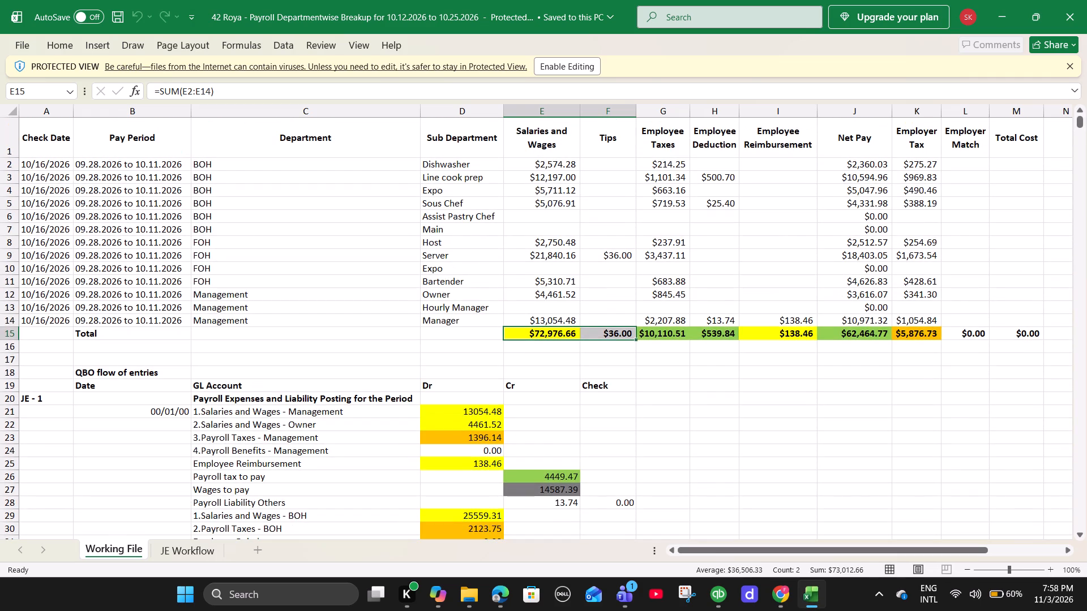
pyautogui.scroll(4, 586, 234)
pyautogui.click(572, 70)
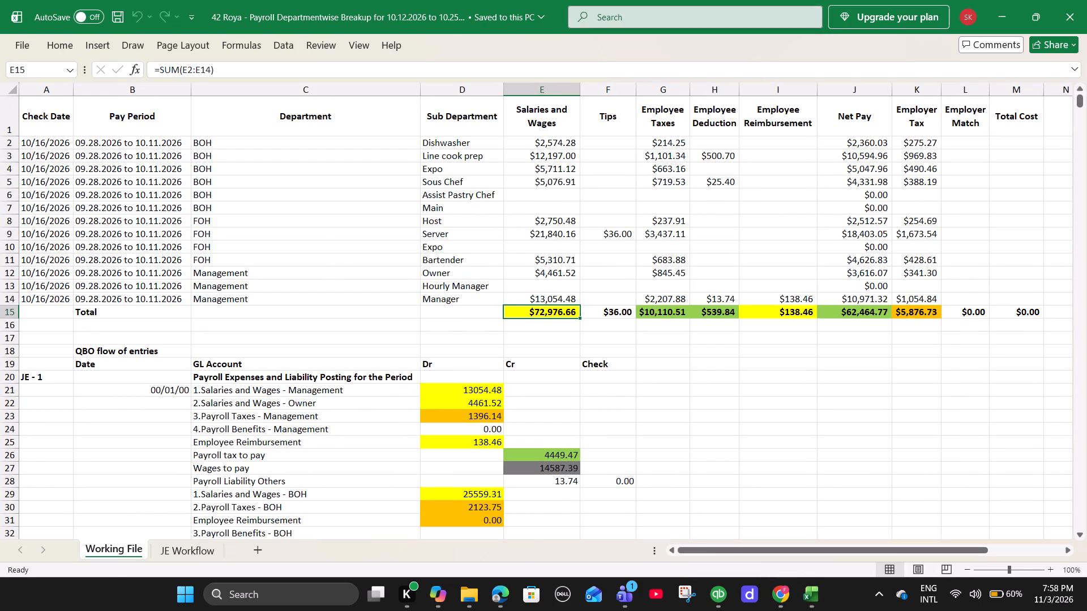
# Clear the Salaries and Wages through Employee Reimbursement amounts in E2:I14 and the Employer Tax and Employer Match amounts in K2:L14.
pyautogui.moveTo(530, 141); pyautogui.dragTo(746, 228)
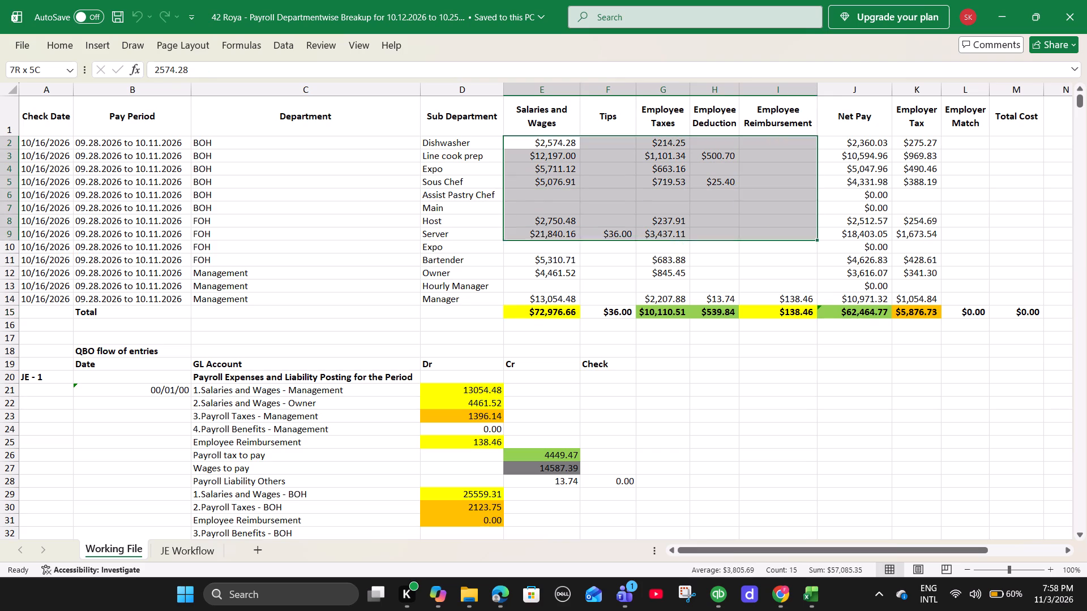
pyautogui.moveTo(746, 228); pyautogui.dragTo(805, 293)
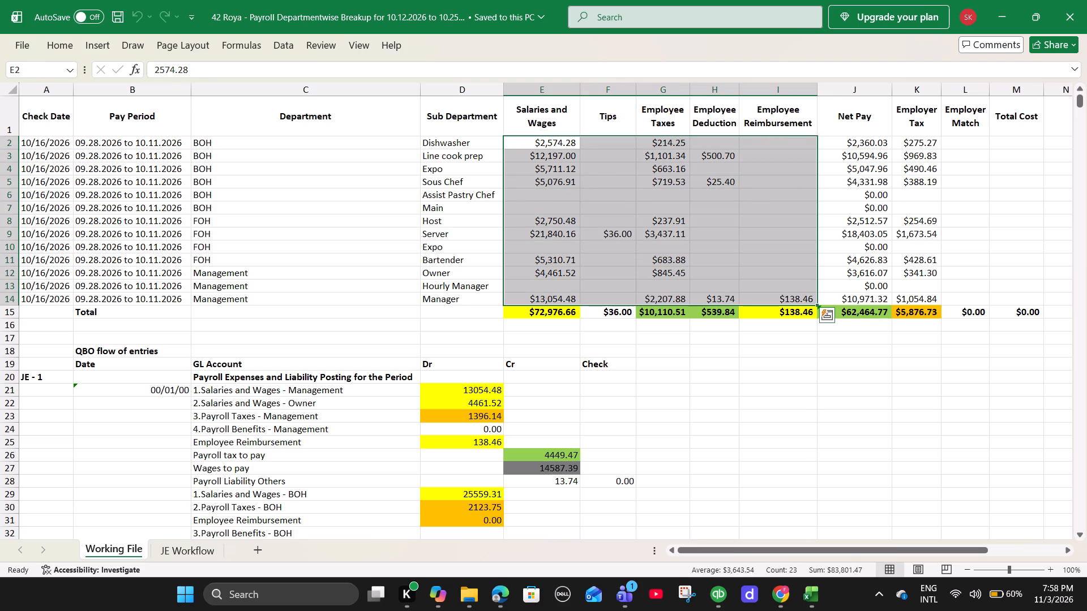
pyautogui.press('Delete')
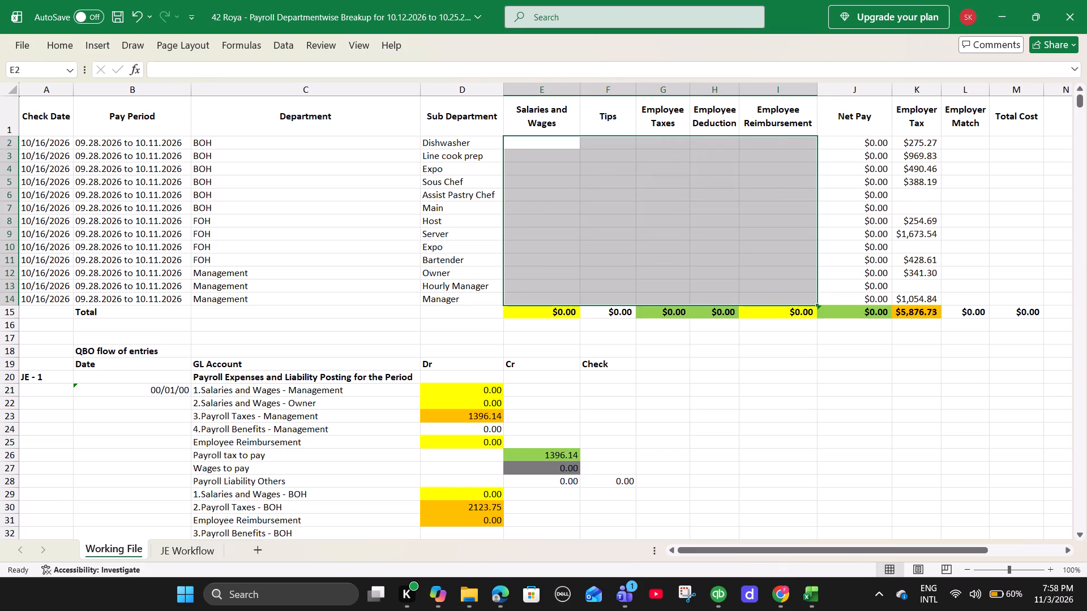
pyautogui.moveTo(903, 142); pyautogui.dragTo(981, 290)
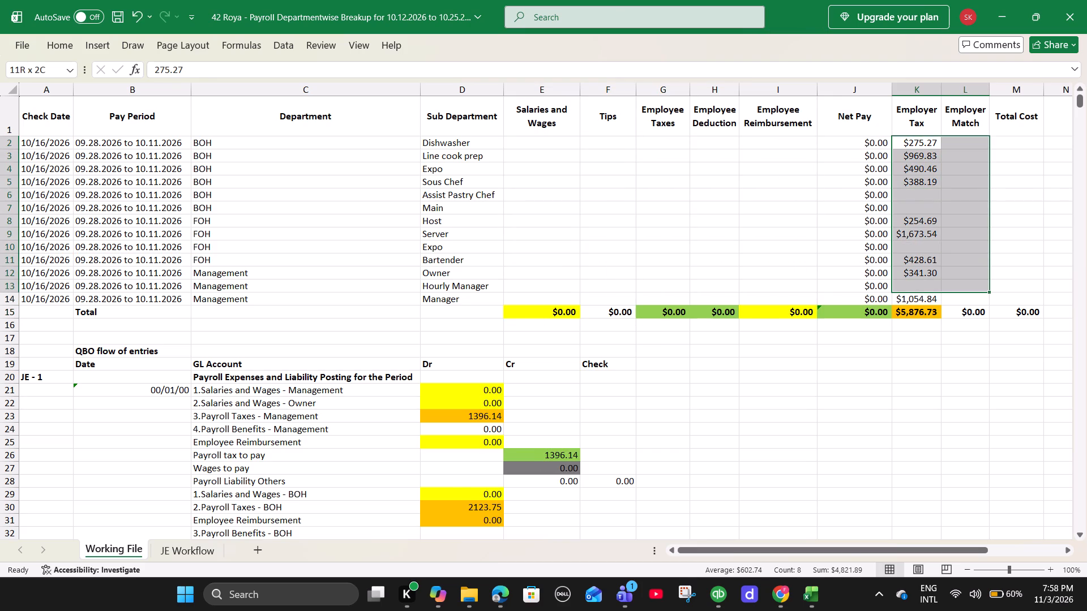
pyautogui.moveTo(981, 290); pyautogui.dragTo(982, 294)
pyautogui.press('Delete')
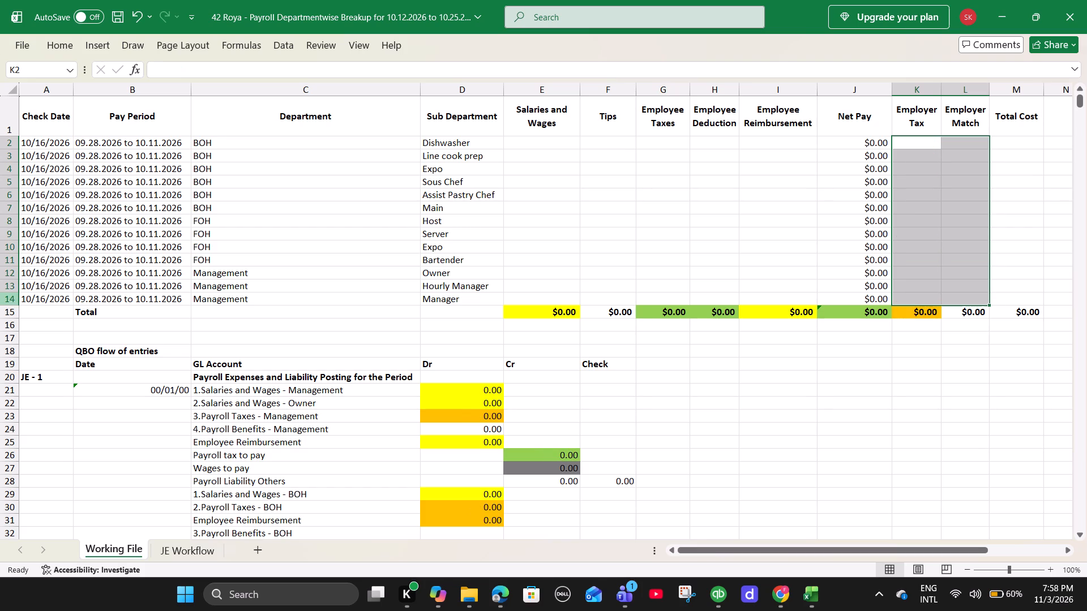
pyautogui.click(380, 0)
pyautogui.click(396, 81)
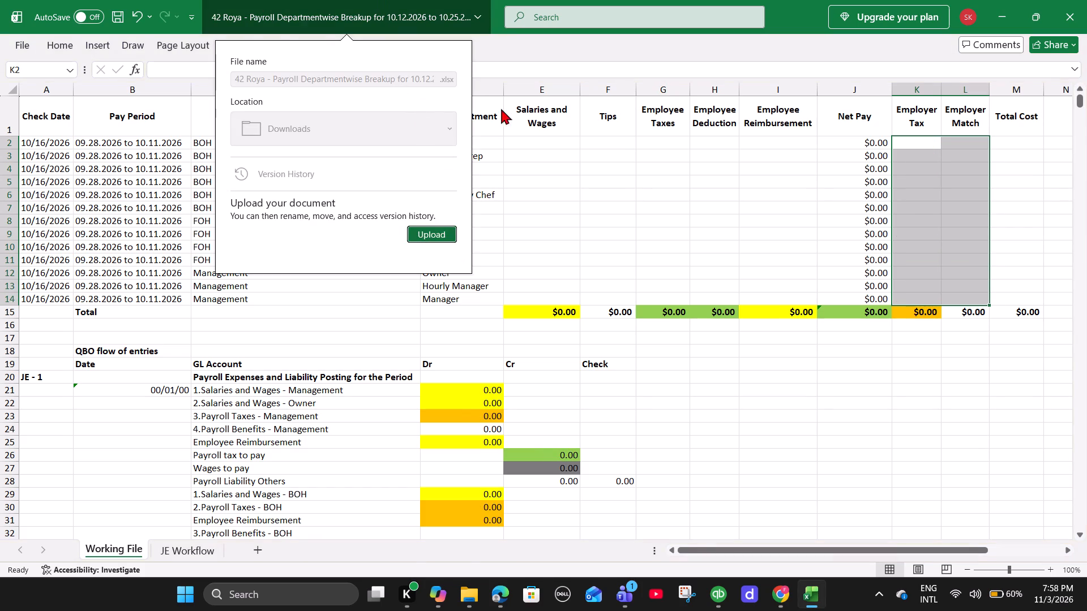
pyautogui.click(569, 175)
# Set the first Pay Period entry, in B2, to 10.12.2026 to 10.25.2026.
pyautogui.click(158, 148)
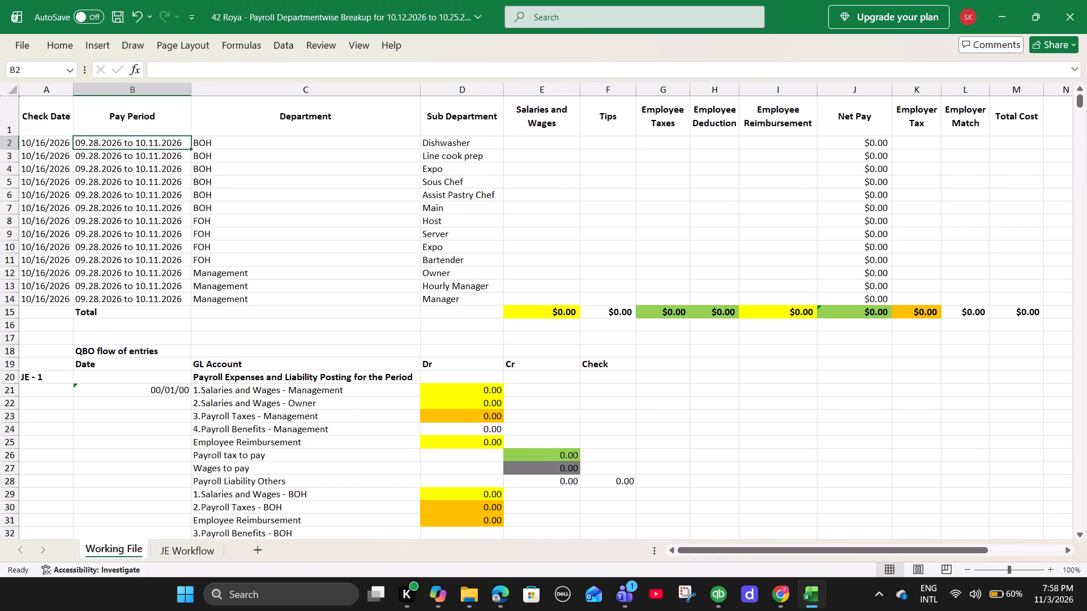
pyautogui.doubleClick(85, 145)
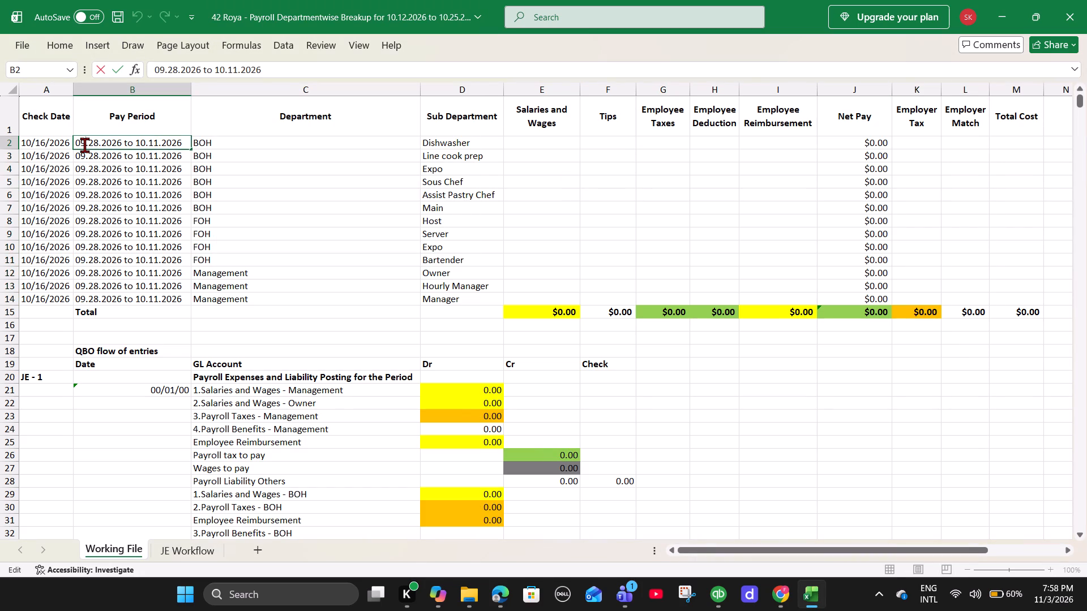
pyautogui.press('BackSpace')
pyautogui.press('Left')
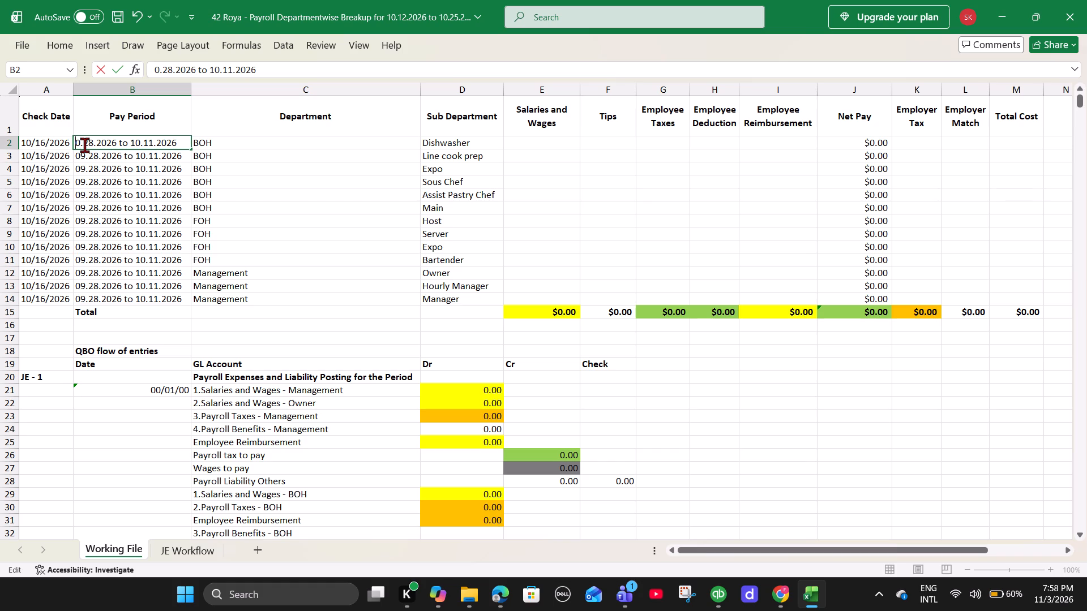
pyautogui.press('1')
pyautogui.press('Right')
pyautogui.press('Right')
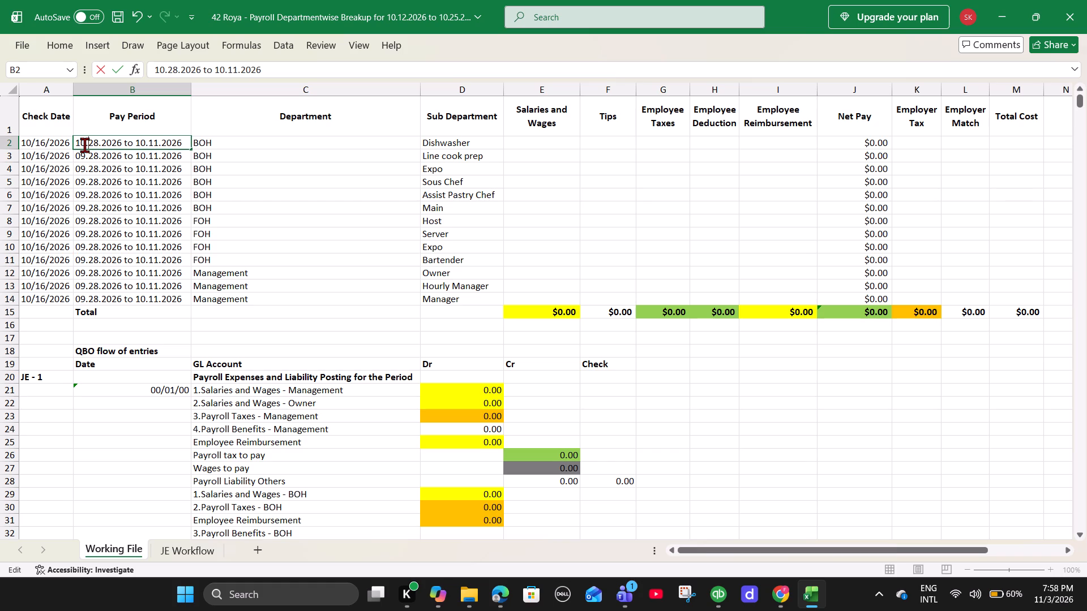
pyautogui.press('1')
pyautogui.press('Right')
pyautogui.press('Right')
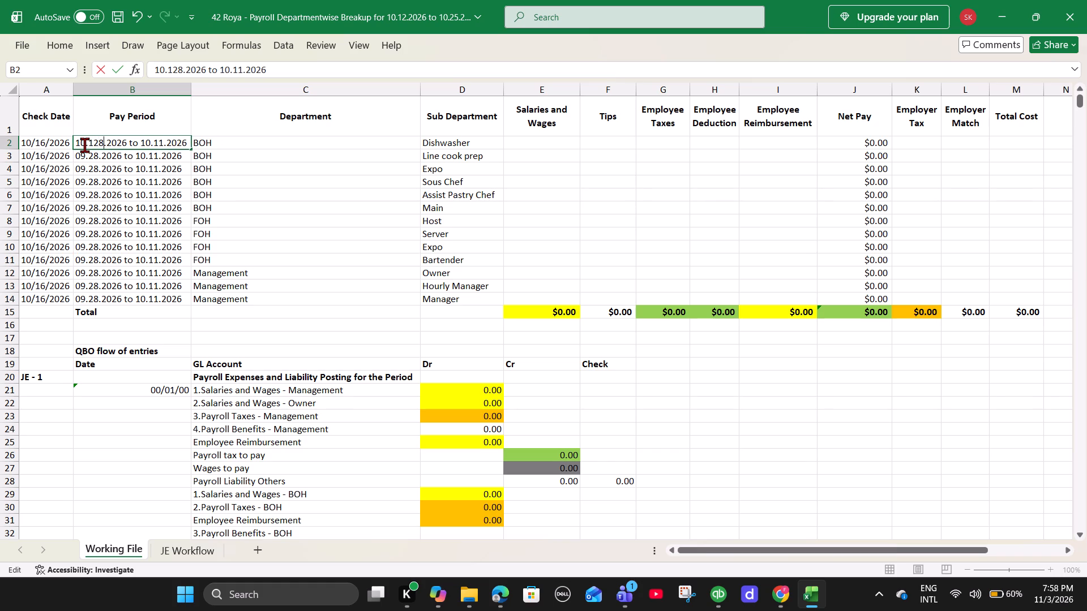
pyautogui.press('BackSpace')
pyautogui.press('Right')
pyautogui.press('Right')
pyautogui.press('Right')
pyautogui.press('Right')
pyautogui.press('Right')
pyautogui.press('Right')
pyautogui.press('Right')
pyautogui.press('Right')
pyautogui.press('Right')
pyautogui.press('Right')
pyautogui.press('Right')
pyautogui.press('Right')
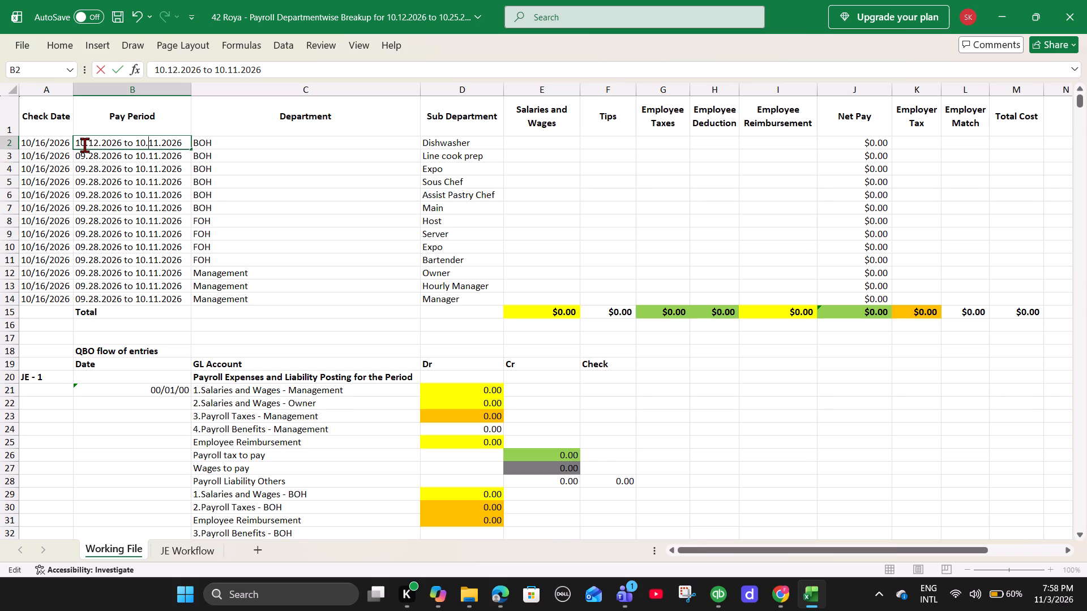
pyautogui.press('Right')
pyautogui.press('Right')
pyautogui.press('BackSpace')
pyautogui.press('BackSpace')
pyautogui.write('25')
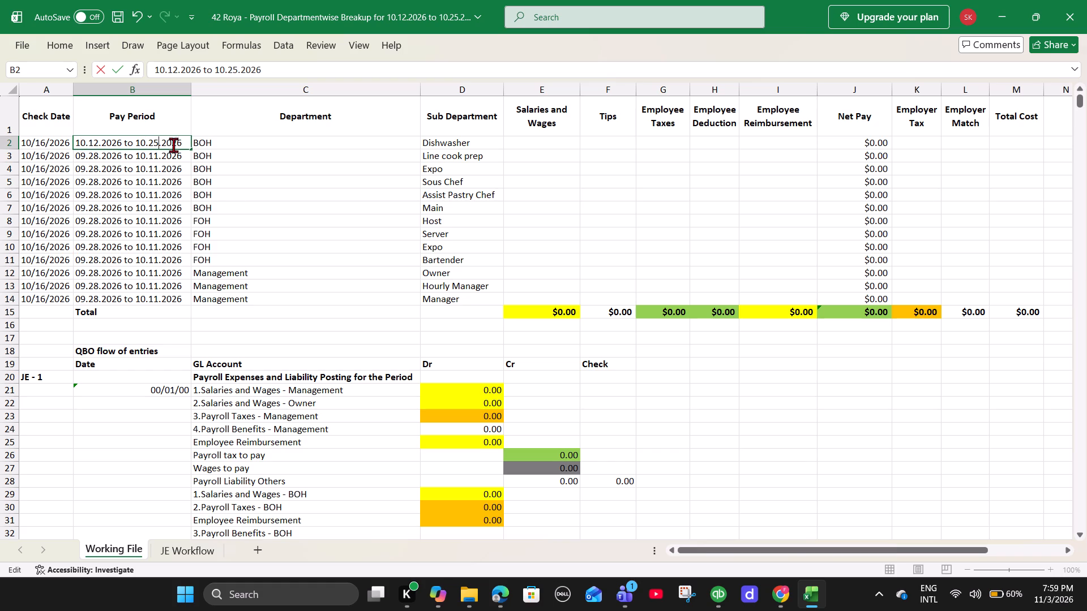
# Check the payroll report in Chrome, set the Check Date in A2 to 10/30/2026 and copy it down through A14.
pyautogui.click(778, 596)
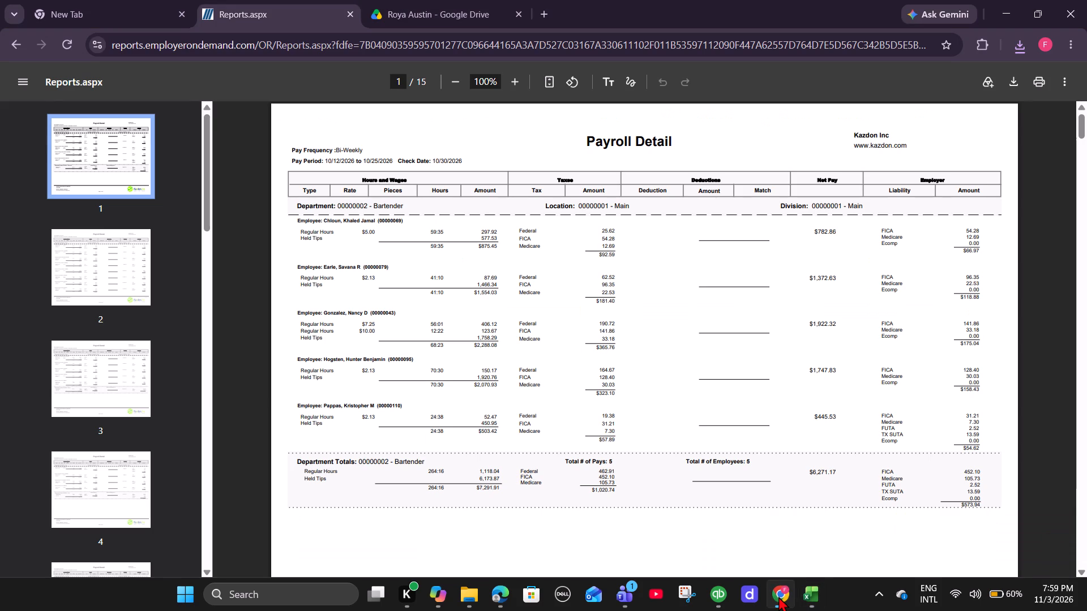
pyautogui.click(778, 596)
pyautogui.click(46, 140)
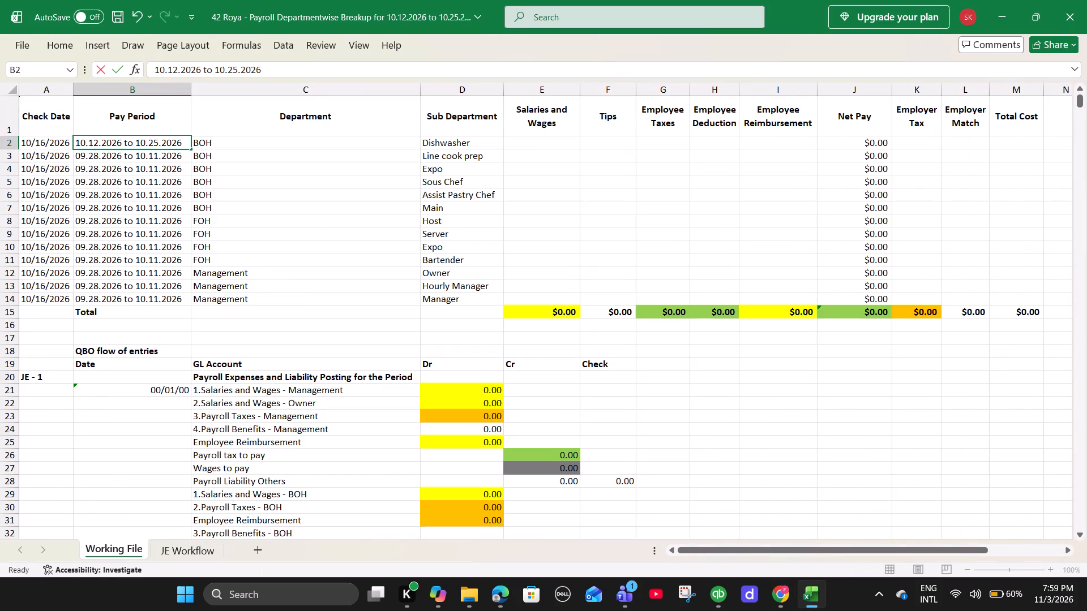
pyautogui.click(181, 70)
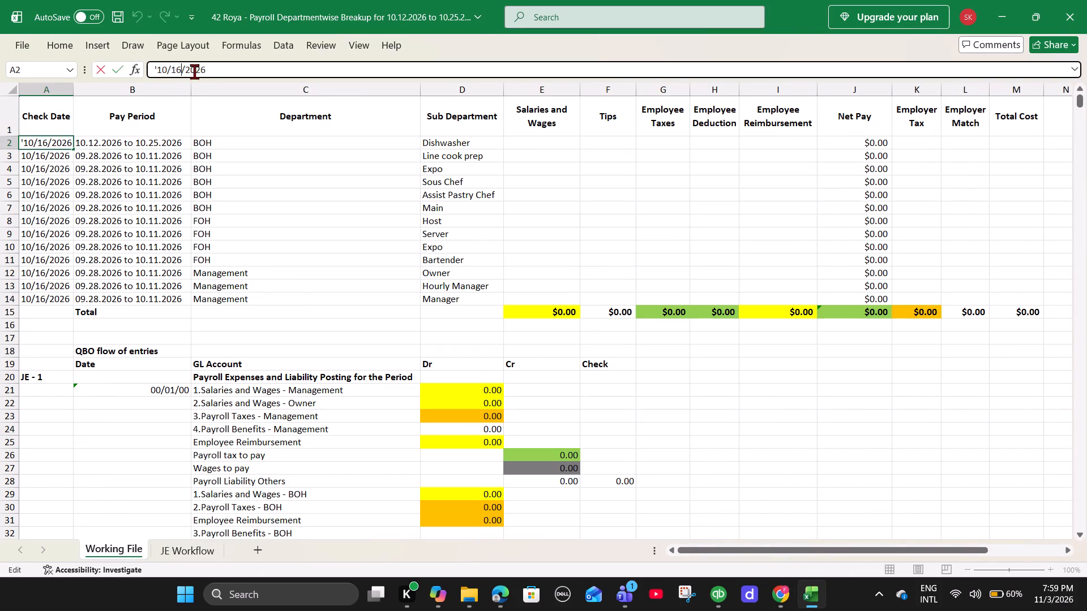
pyautogui.press('BackSpace')
pyautogui.press('BackSpace')
pyautogui.write('30')
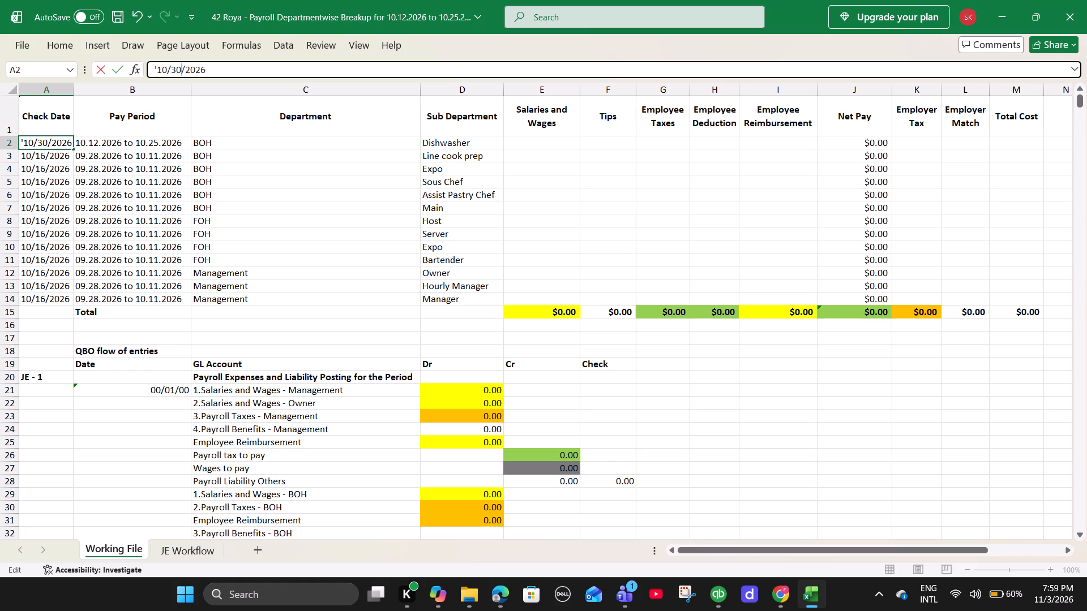
pyautogui.moveTo(74, 147); pyautogui.dragTo(74, 304)
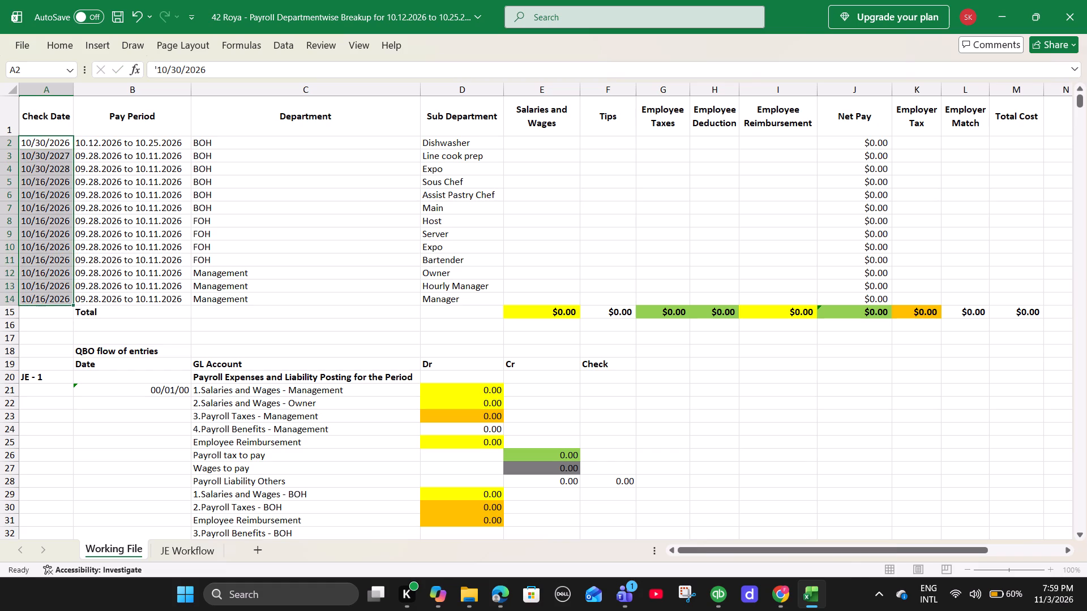
pyautogui.hotkey('ctrl', 'd')
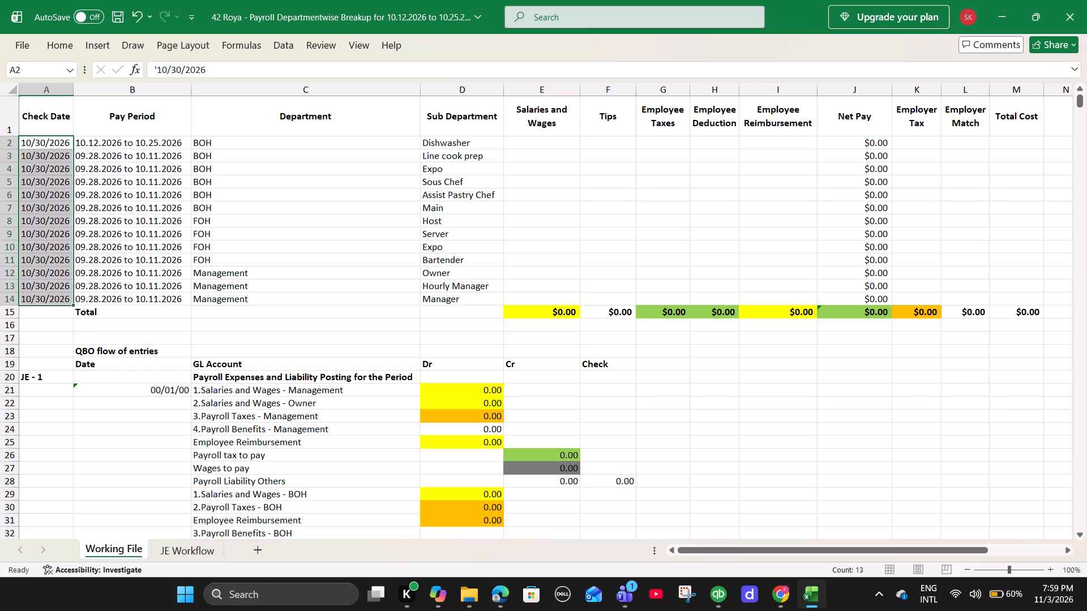
# Copy the pay period 10.12.2026 to 10.25.2026 from B2 down through B14.
pyautogui.click(164, 144)
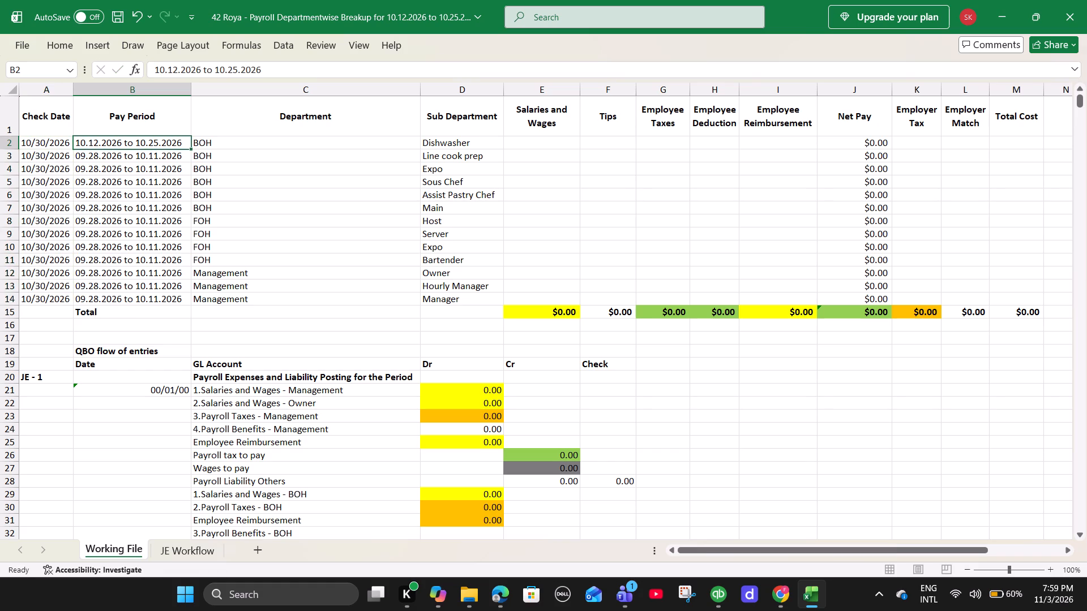
pyautogui.moveTo(190, 148); pyautogui.dragTo(196, 305)
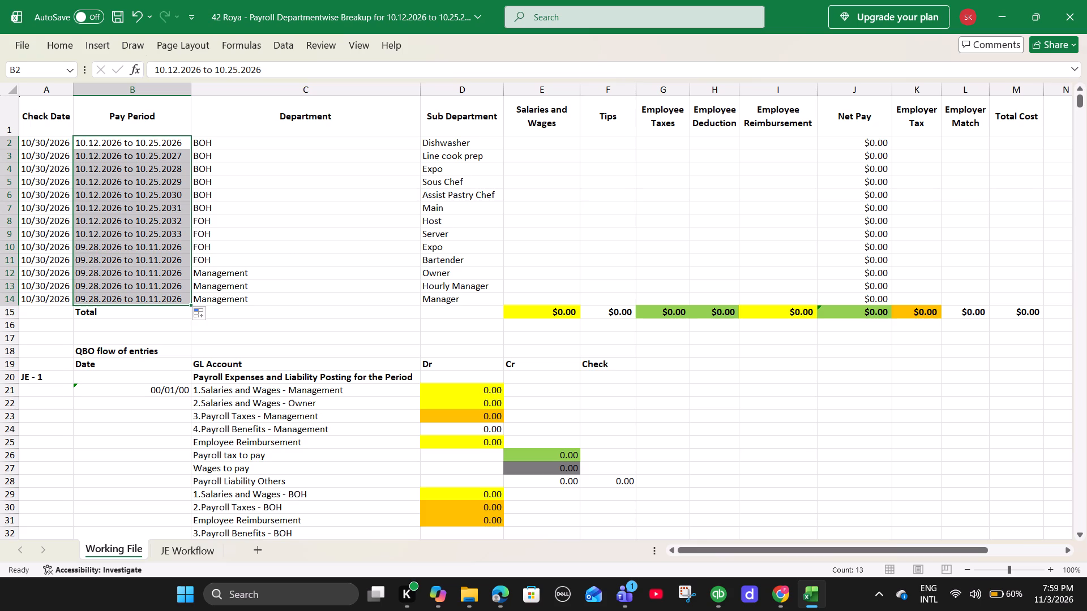
pyautogui.hotkey('ctrl', 'd')
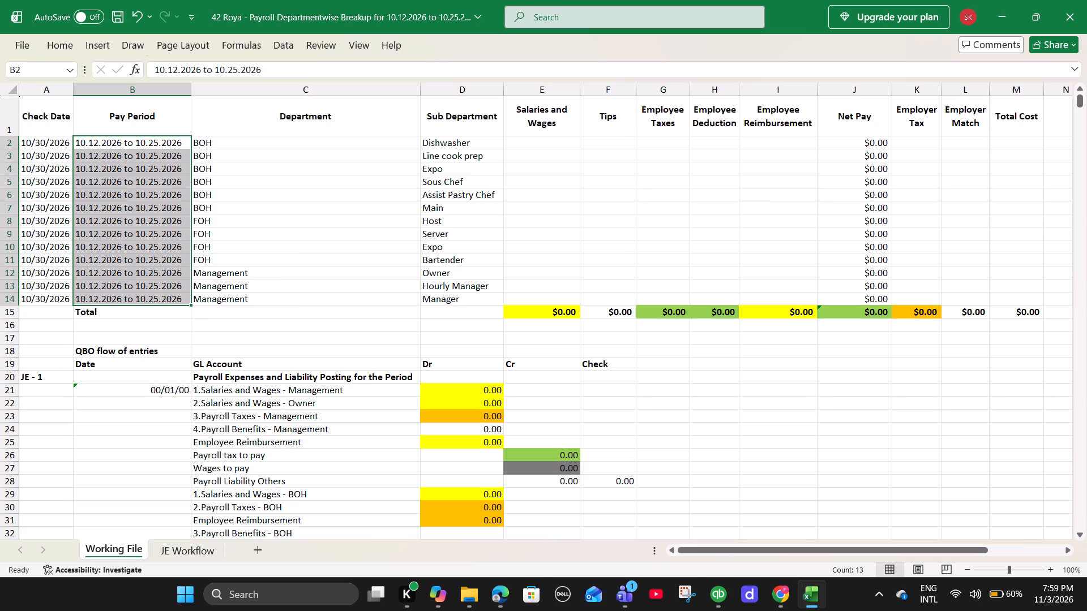
# Look up the Bartender department totals in the Chrome payroll report and enter 7291.91 as Bartender Salaries and Wages in E11.
pyautogui.scroll(2, 198, 303)
pyautogui.click(546, 144)
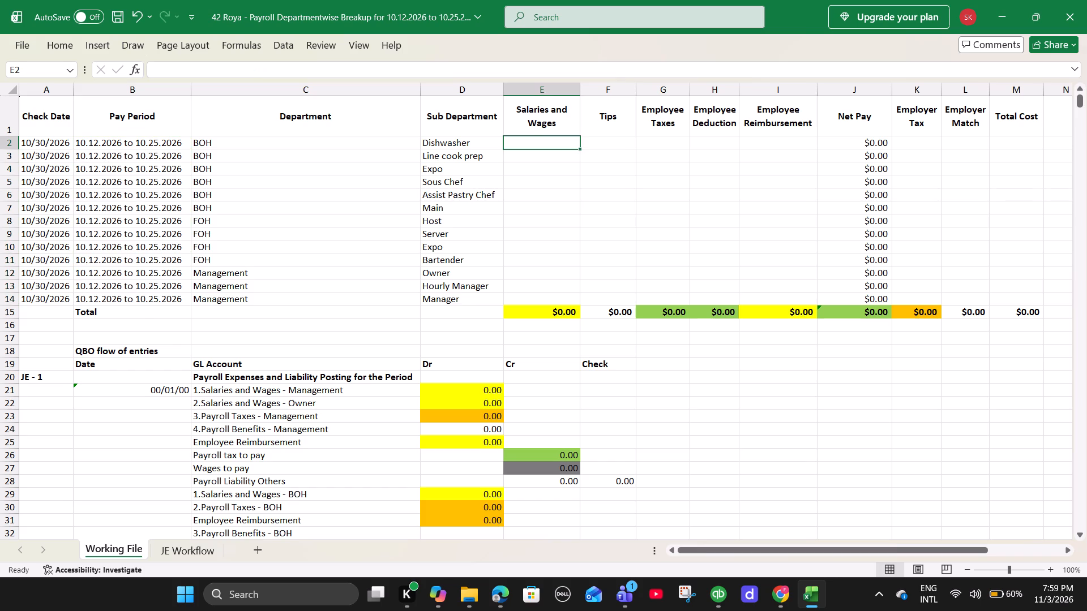
pyautogui.hotkey('alt', 'Tab')
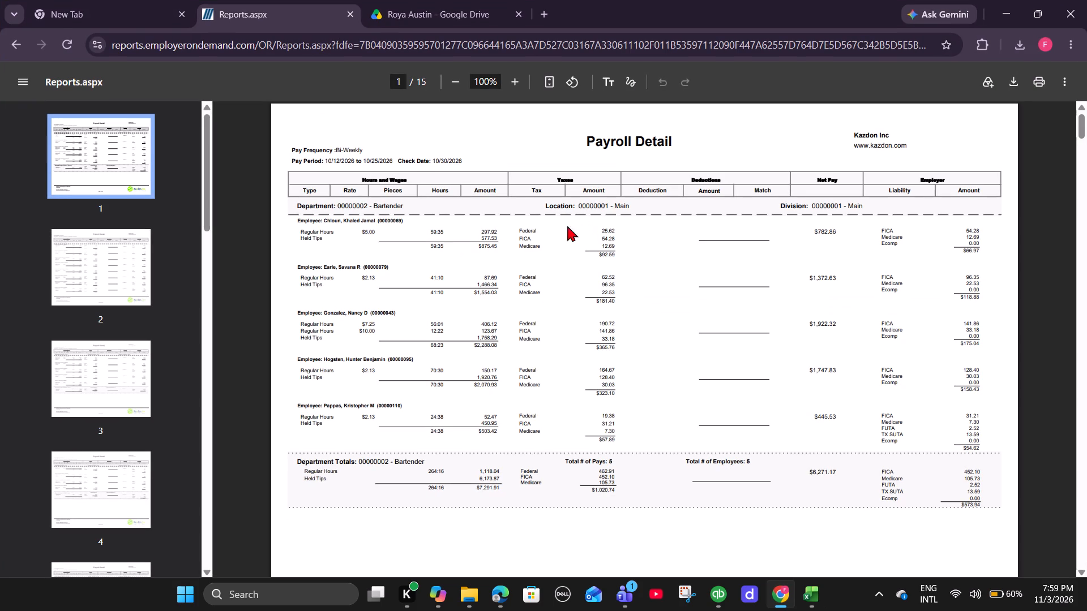
pyautogui.scroll(-1, 502, 225)
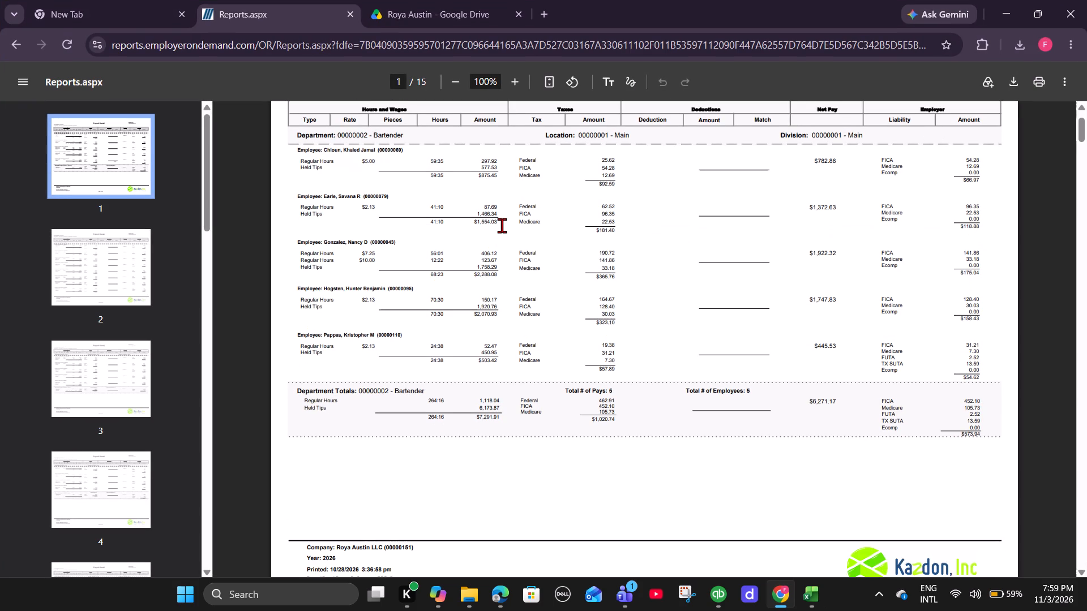
pyautogui.scroll(-4, 502, 225)
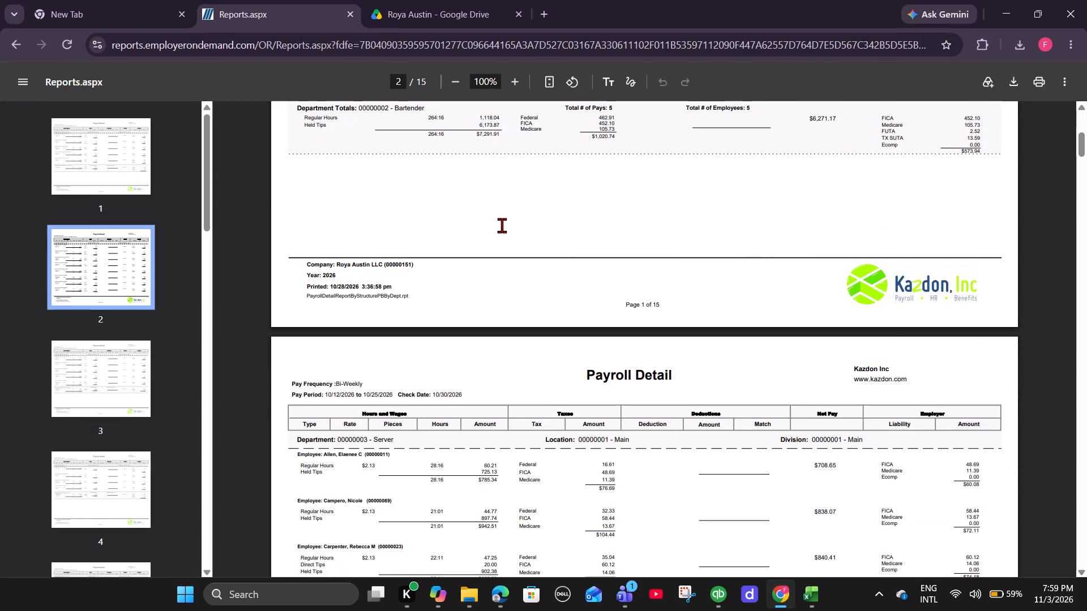
pyautogui.scroll(2, 502, 225)
pyautogui.hotkey('alt', 'Tab')
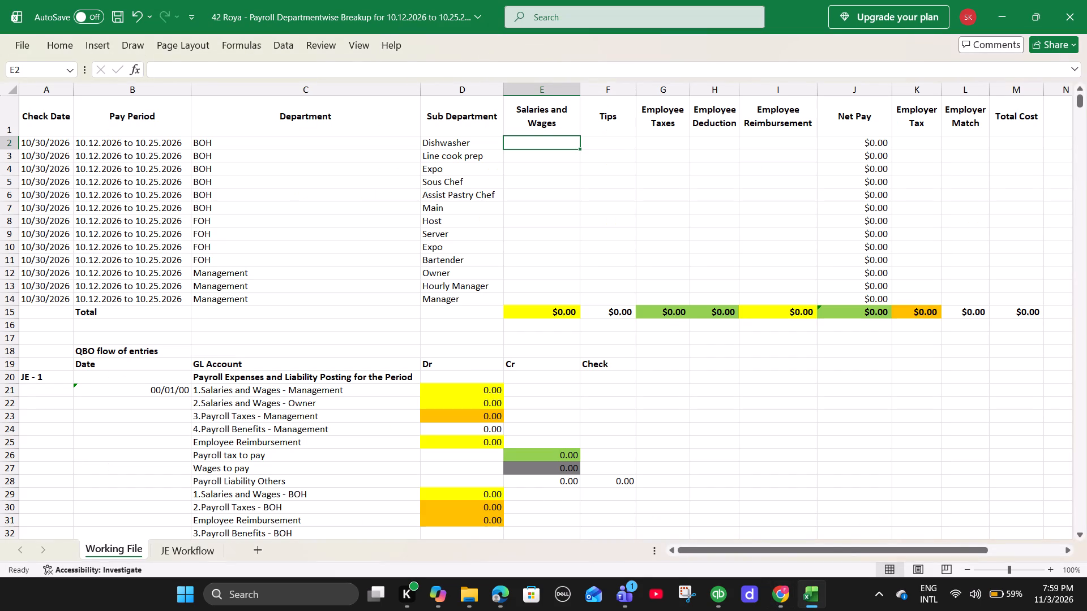
pyautogui.click(514, 263)
pyautogui.hotkey('alt', 'Tab')
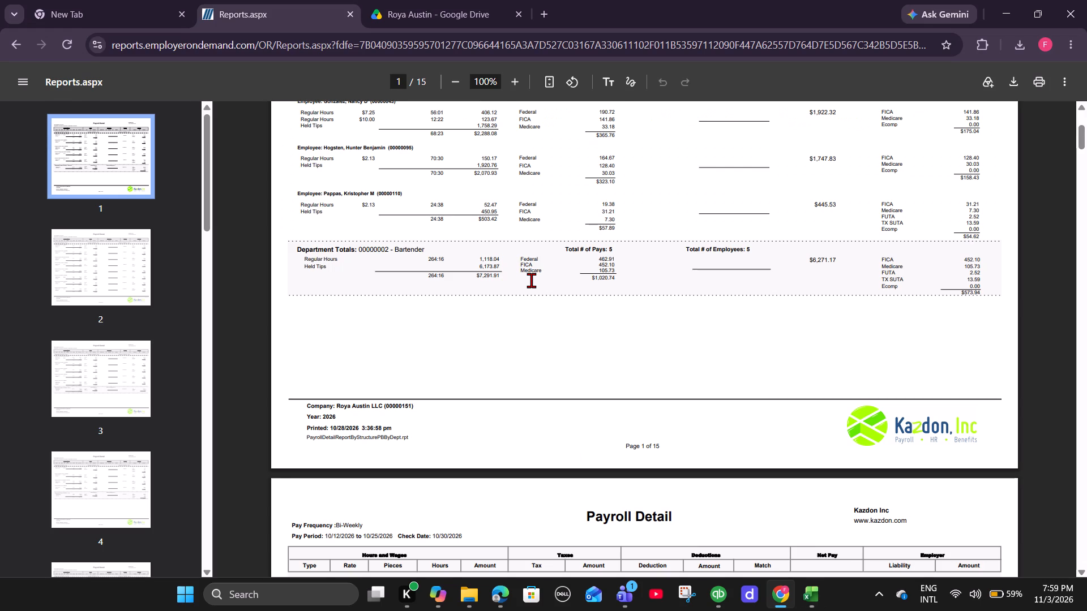
pyautogui.hotkey('alt', 'Tab')
pyautogui.write('7291.91')
pyautogui.press('Right')
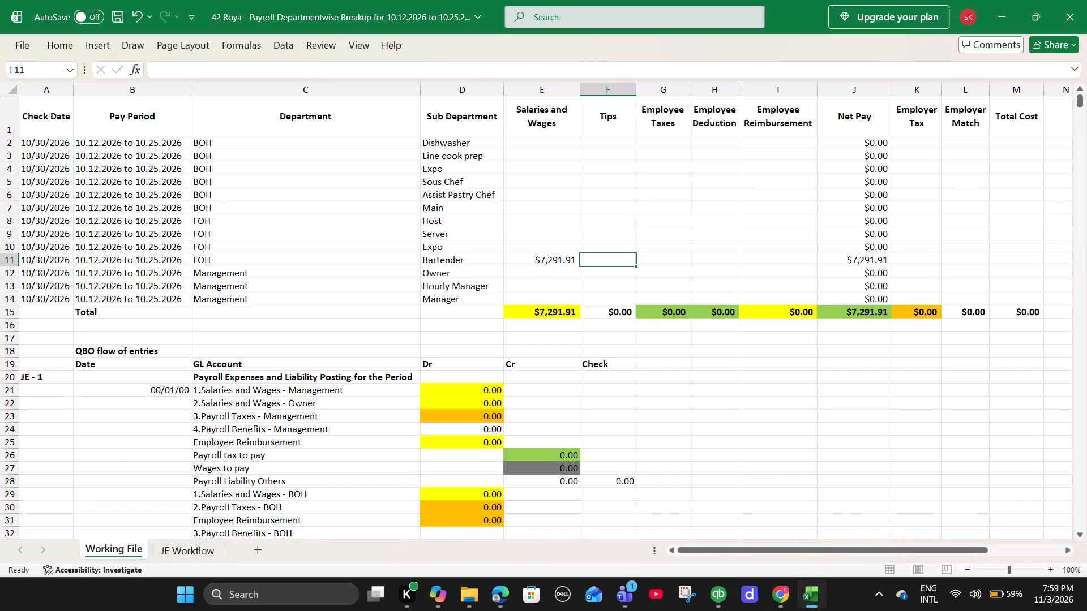
# Enter the Bartender tax total from the payroll report, 1020.74, as Employee Taxes in G11.
pyautogui.press('Right')
pyautogui.hotkey('alt', 'Tab')
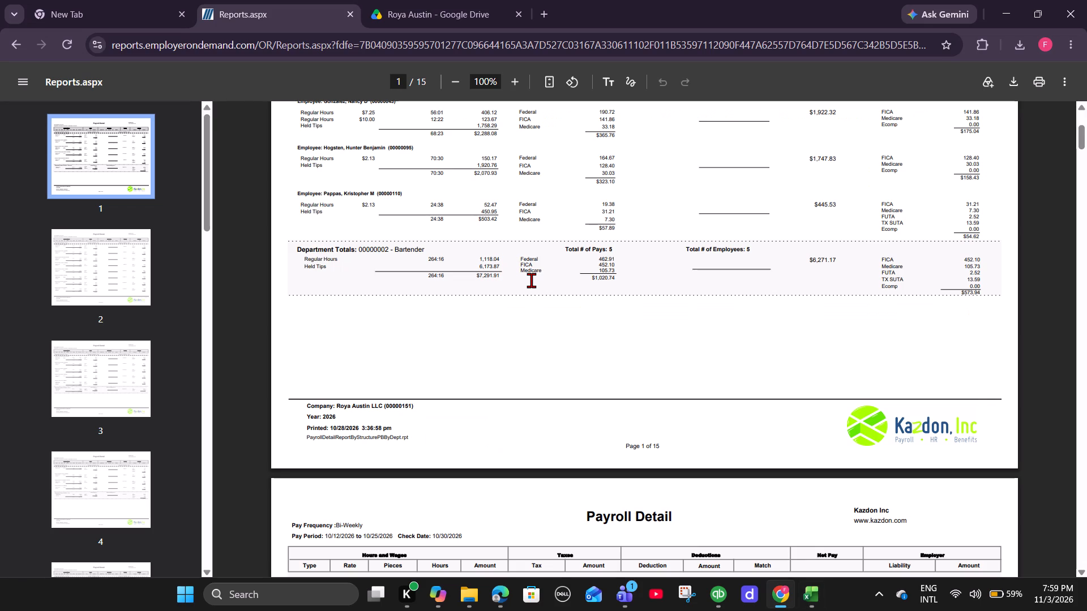
pyautogui.hotkey('alt', 'Tab')
pyautogui.write('1020.74')
pyautogui.press('Right')
# Check the Bartender totals in the payroll report and enter 573.94 as the Bartender Employer Tax in K11.
pyautogui.hotkey('alt', 'Tab')
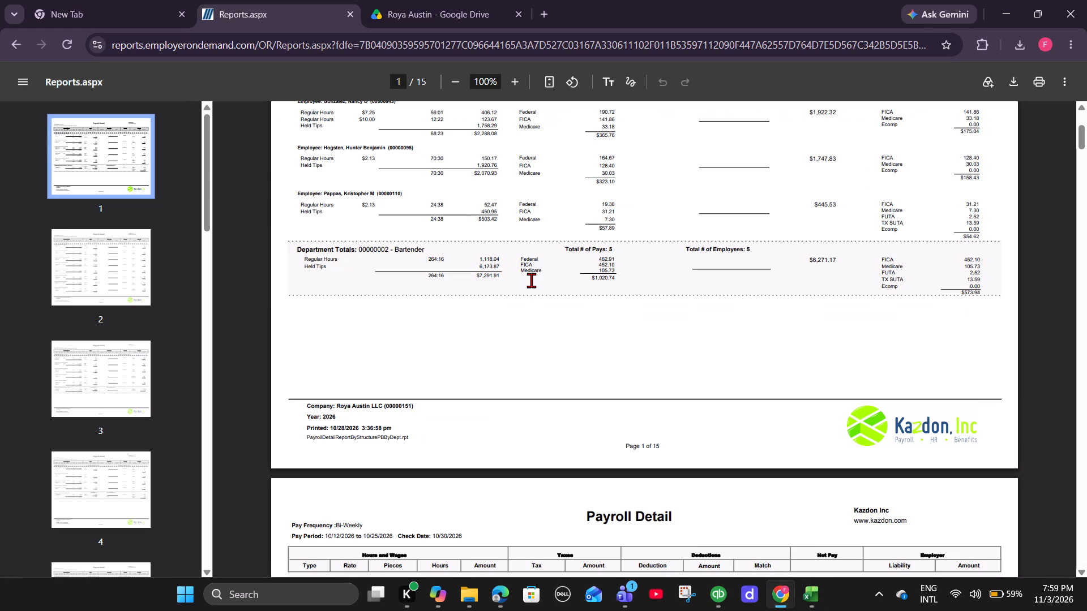
pyautogui.hotkey('alt', 'Tab')
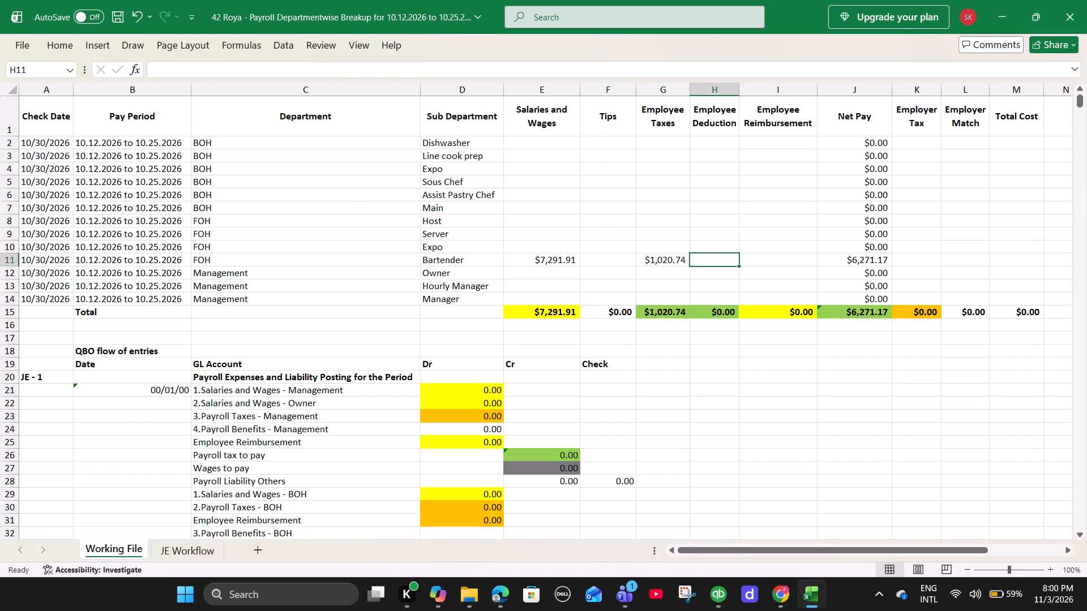
pyautogui.press('Right')
pyautogui.press('Right')
pyautogui.press('Right')
pyautogui.hotkey('alt', 'Tab')
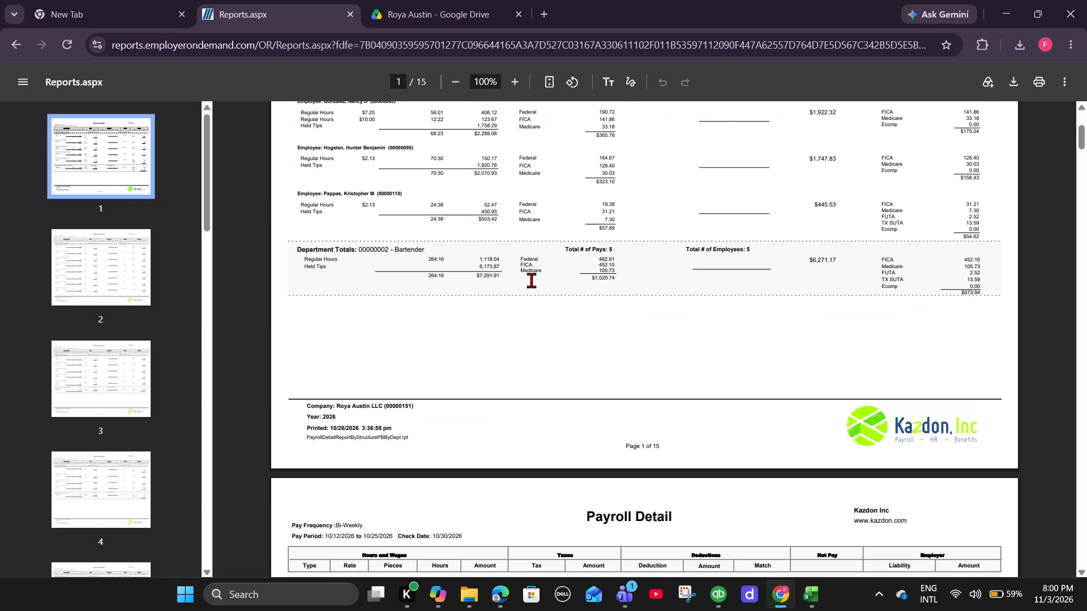
pyautogui.hotkey('alt', 'Tab')
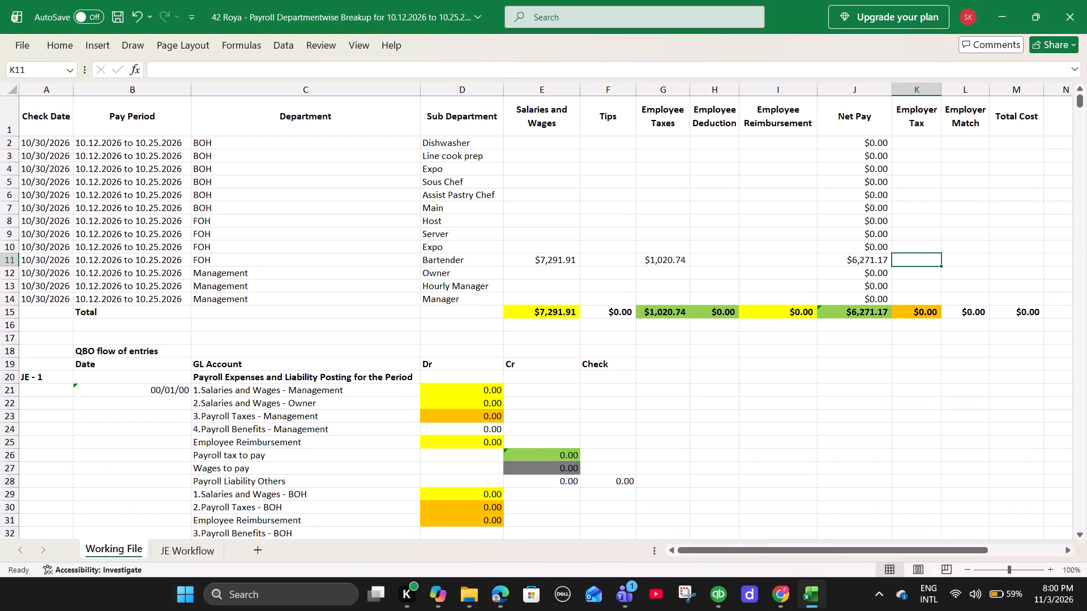
pyautogui.write('573.94')
pyautogui.press('Right')
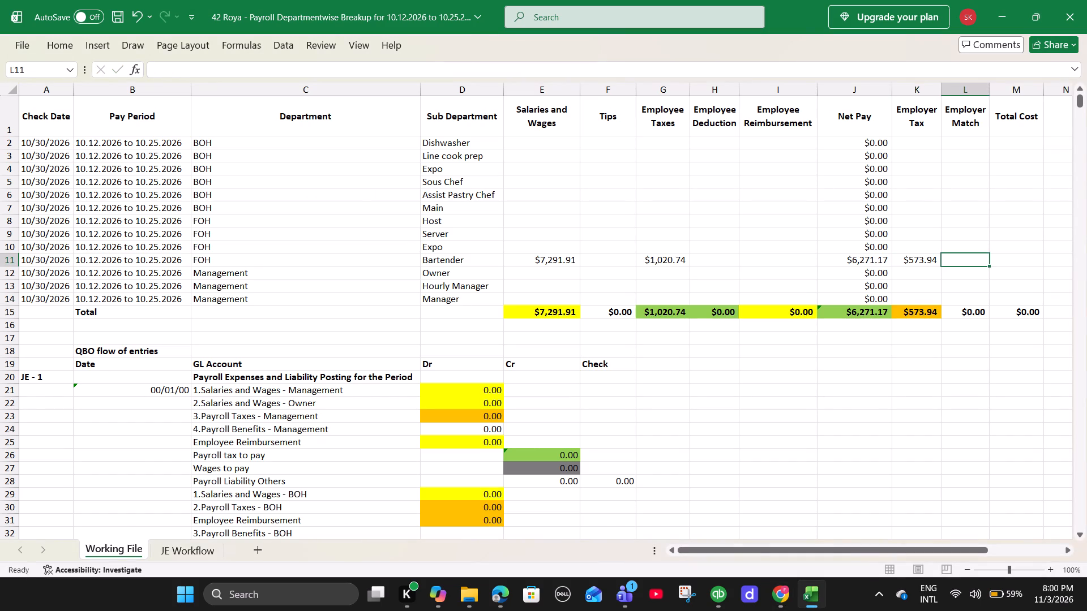
# Find the Server department totals in the Chrome payroll report and enter the direct tips, 165, as Server Tips in F9.
pyautogui.hotkey('alt', 'Tab')
pyautogui.scroll(-6, 531, 280)
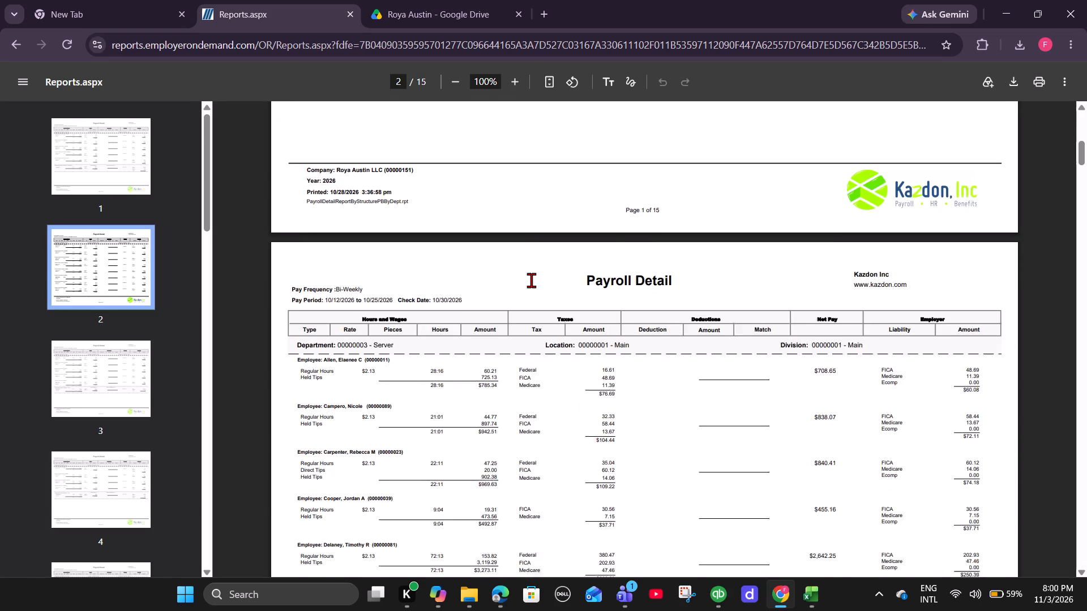
pyautogui.scroll(-6, 531, 280)
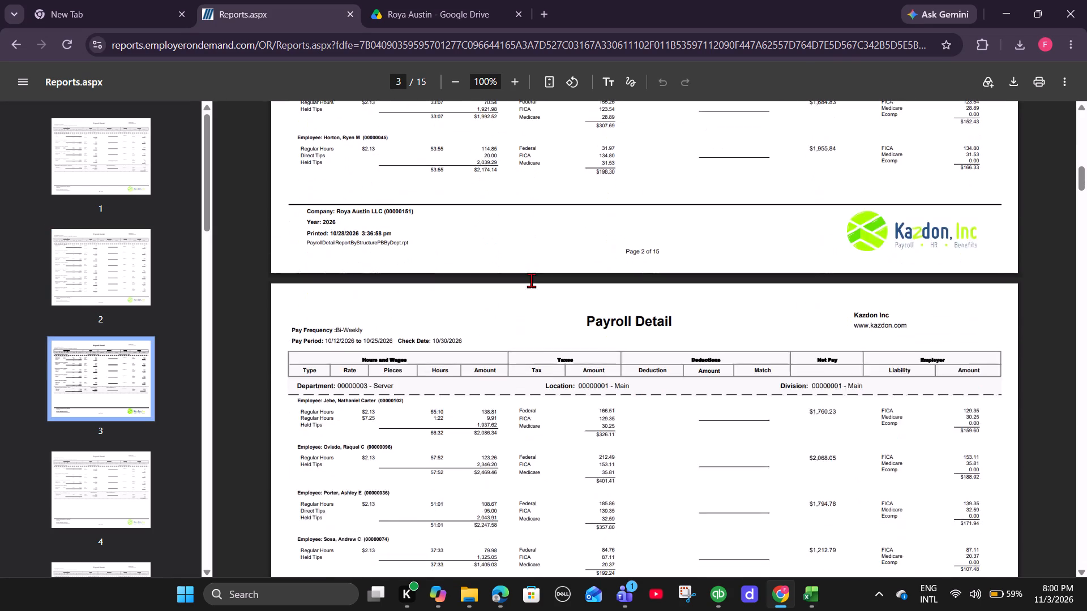
pyautogui.scroll(-6, 531, 280)
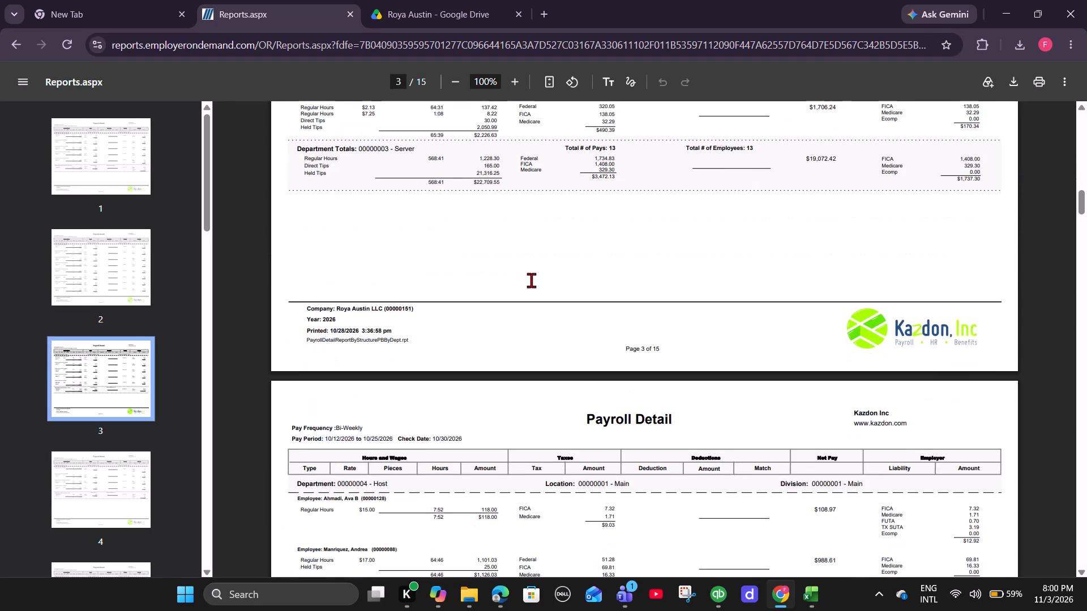
pyautogui.scroll(1, 531, 280)
pyautogui.hotkey('alt', 'Tab')
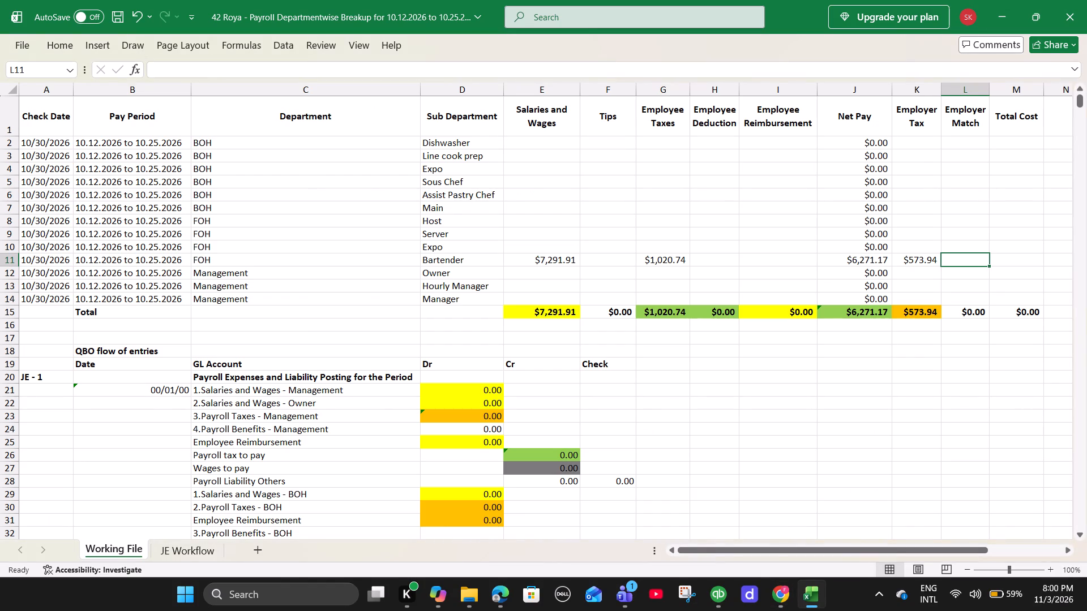
pyautogui.click(511, 228)
pyautogui.hotkey('alt', 'Tab')
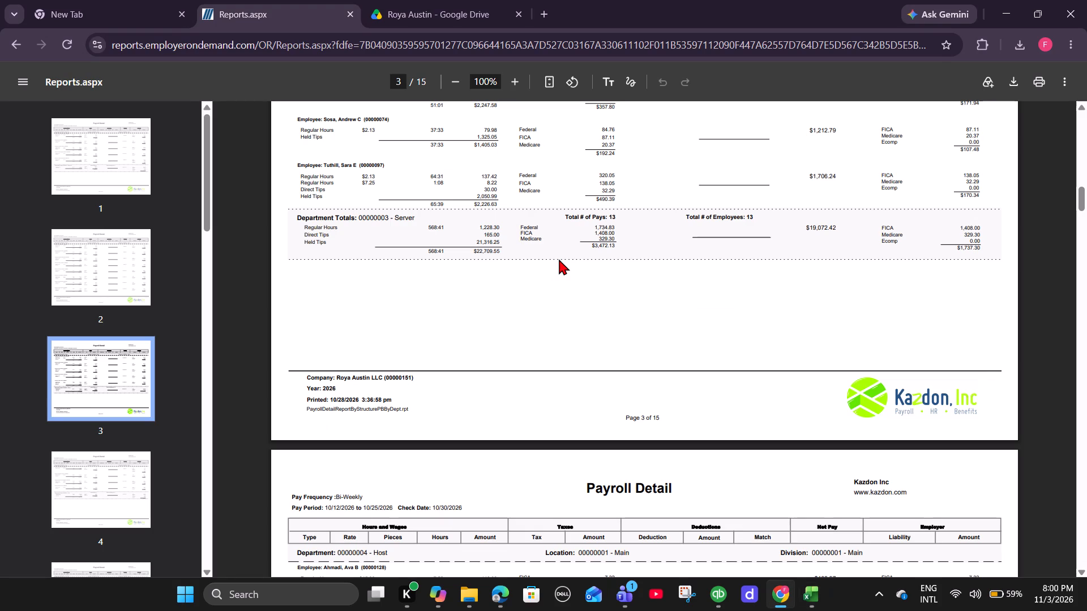
pyautogui.hotkey('alt', 'Tab')
pyautogui.press('Right')
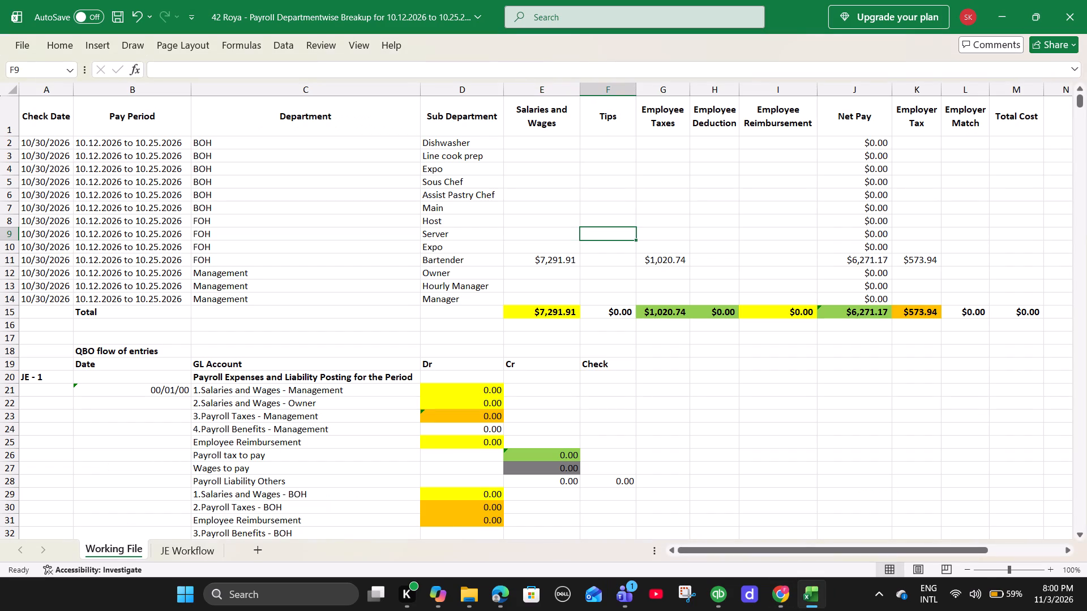
pyautogui.write('165')
pyautogui.press('Left')
# Enter the Server wages excluding direct tips, 22544.55, as Salaries and Wages in E9.
pyautogui.hotkey('alt', 'Tab')
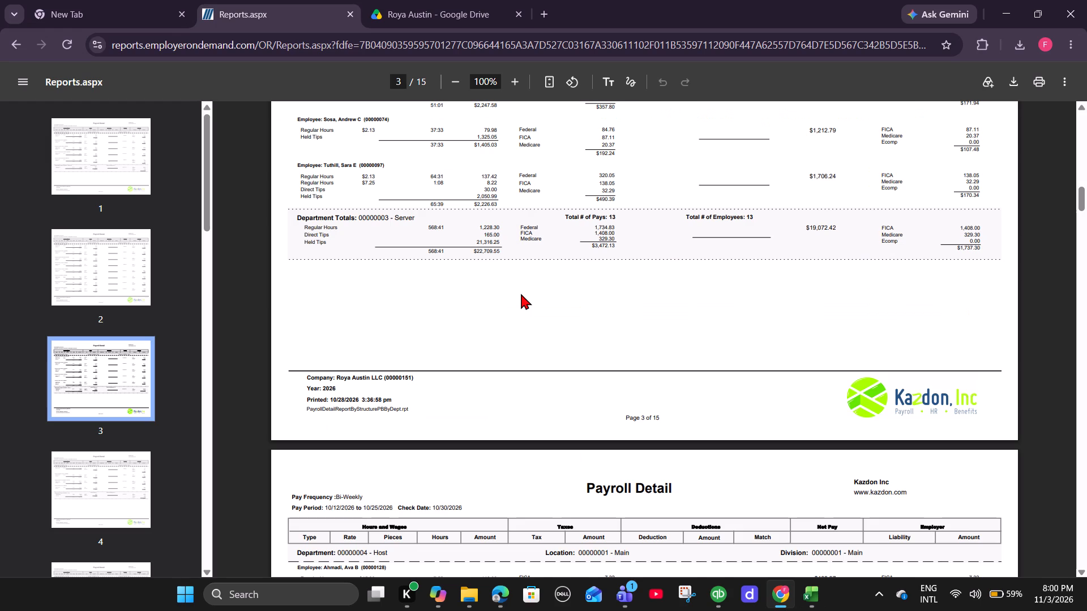
pyautogui.hotkey('alt', 'Tab')
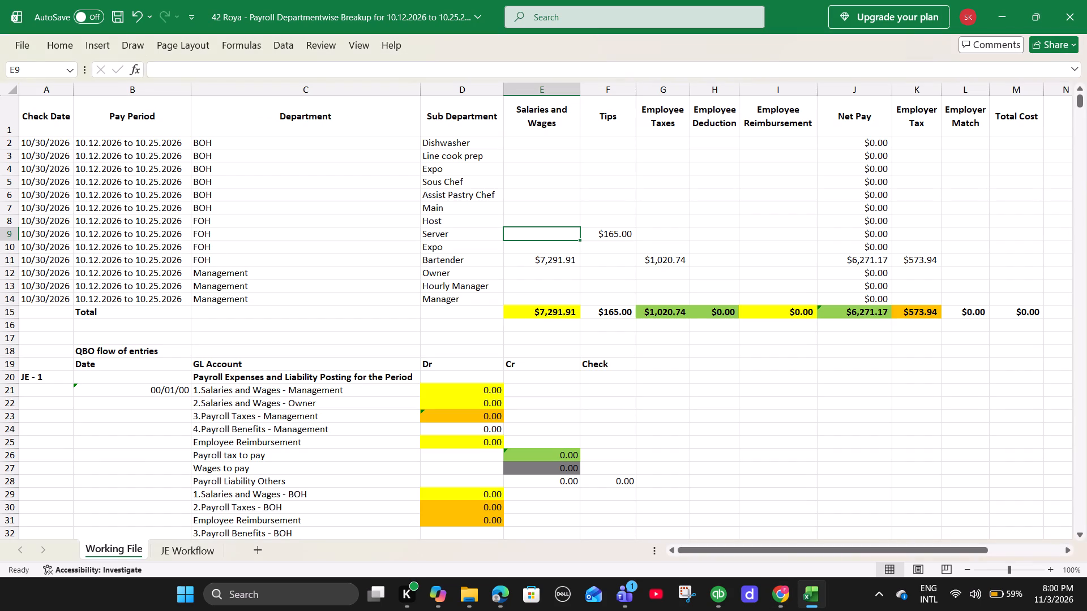
pyautogui.write('22')
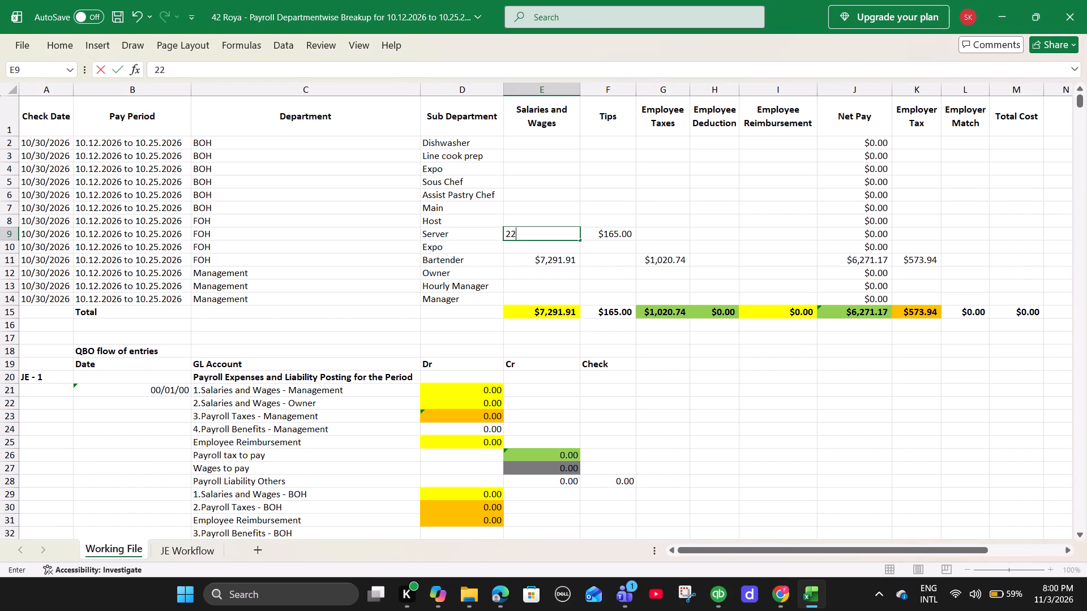
pyautogui.press('5')
pyautogui.write('44.55')
pyautogui.press('Right')
# Enter the Server tax total from the payroll report, 3472.13, as Employee Taxes in G9.
pyautogui.press('Right')
pyautogui.hotkey('alt', 'Tab')
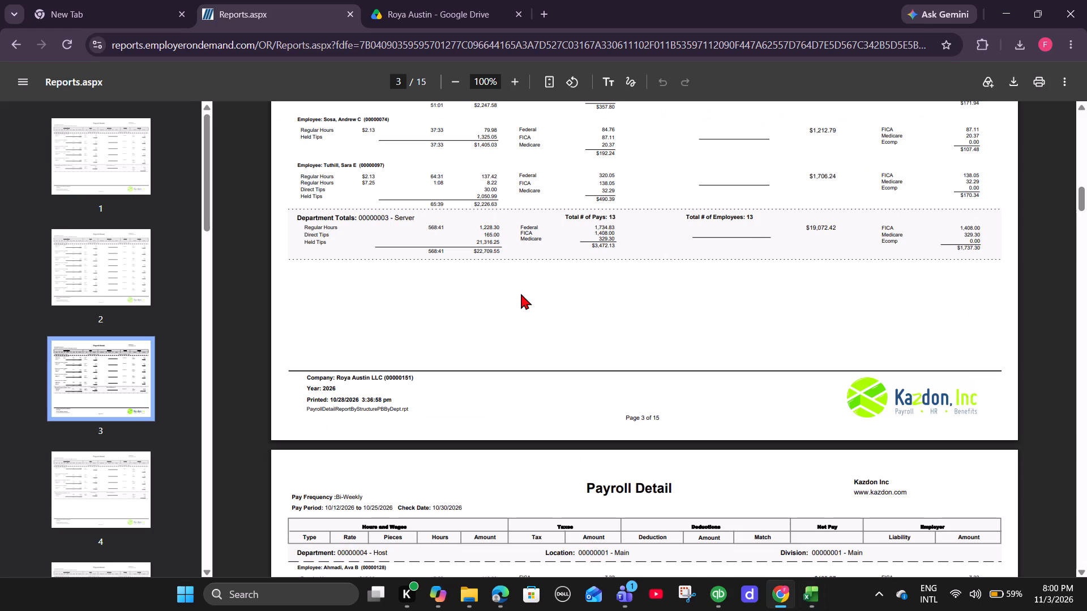
pyautogui.hotkey('alt', 'Tab')
pyautogui.write('3472.')
pyautogui.hotkey('alt', 'Tab')
pyautogui.hotkey('alt', 'Tab')
pyautogui.write('13')
pyautogui.press('Right')
# Compare the Server net pay with the payroll report and enter 1737.30 as the Server Employer Tax in K9.
pyautogui.press('Right')
pyautogui.press('Right')
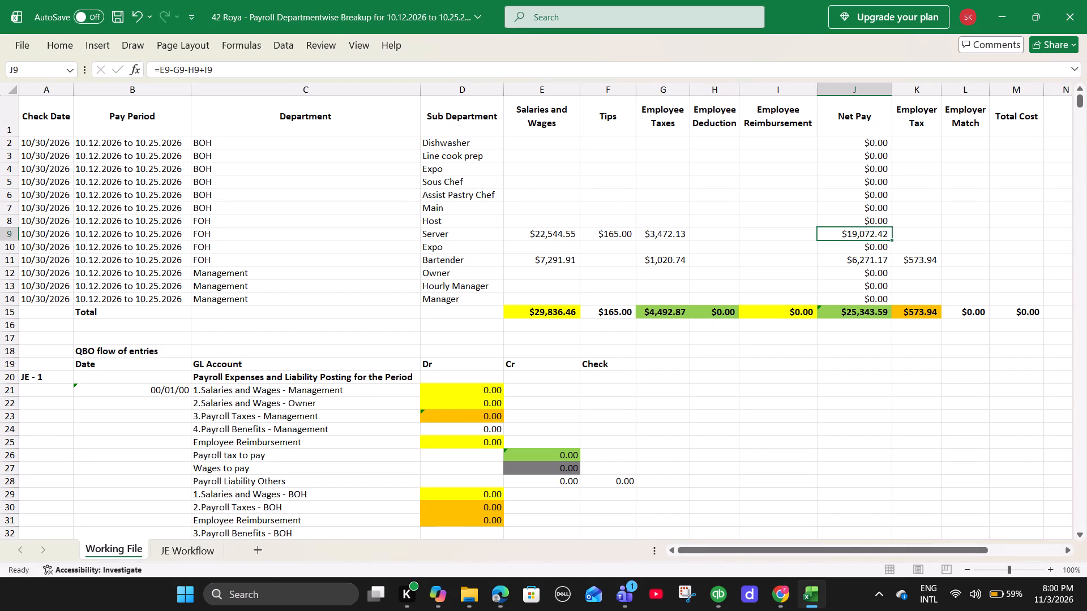
pyautogui.hotkey('alt', 'Tab')
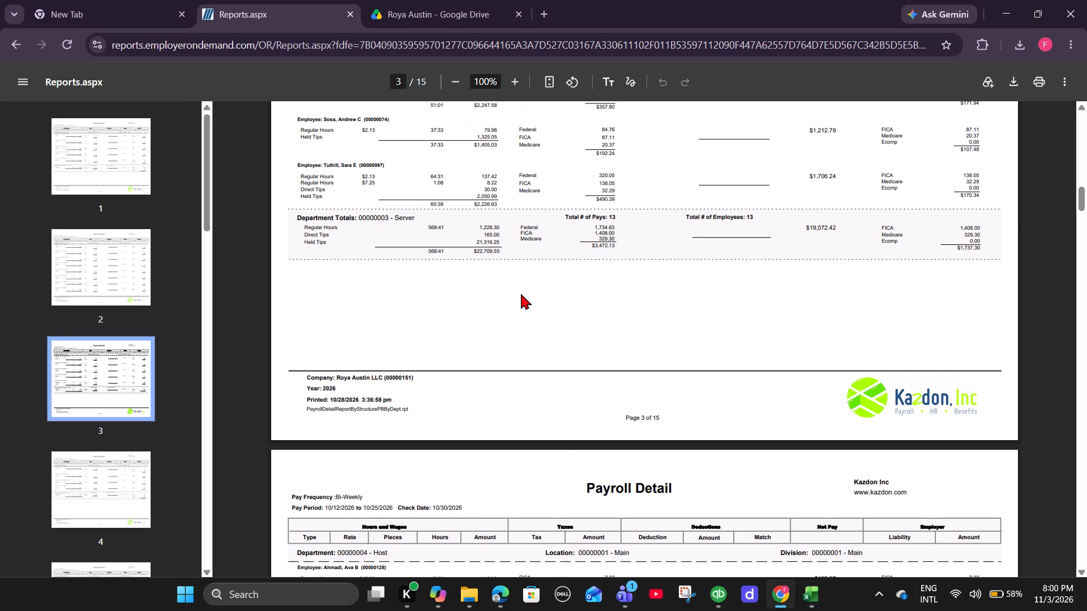
pyautogui.hotkey('alt', 'Tab')
pyautogui.press('Right')
pyautogui.write('17')
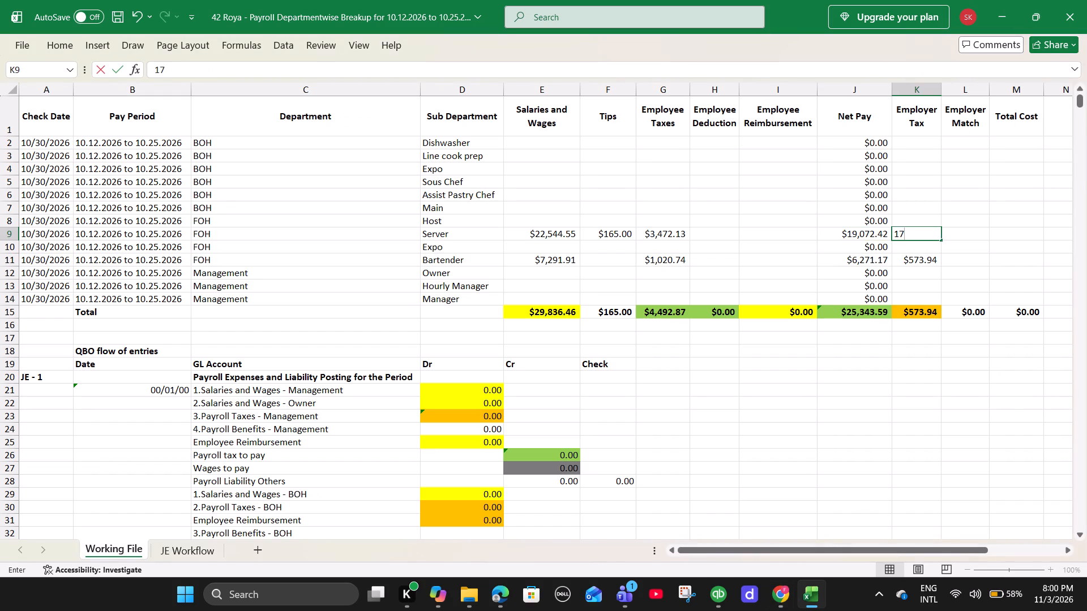
pyautogui.write('37.')
pyautogui.hotkey('alt', 'Tab')
pyautogui.hotkey('alt', 'Tab')
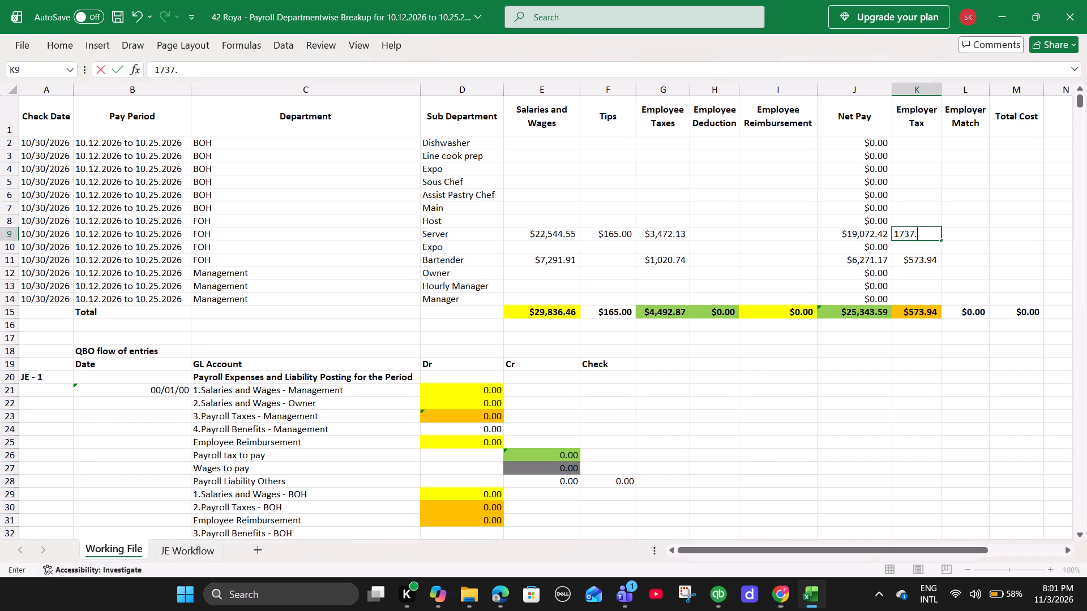
pyautogui.write('30')
pyautogui.press('Right')
pyautogui.hotkey('alt', 'Tab')
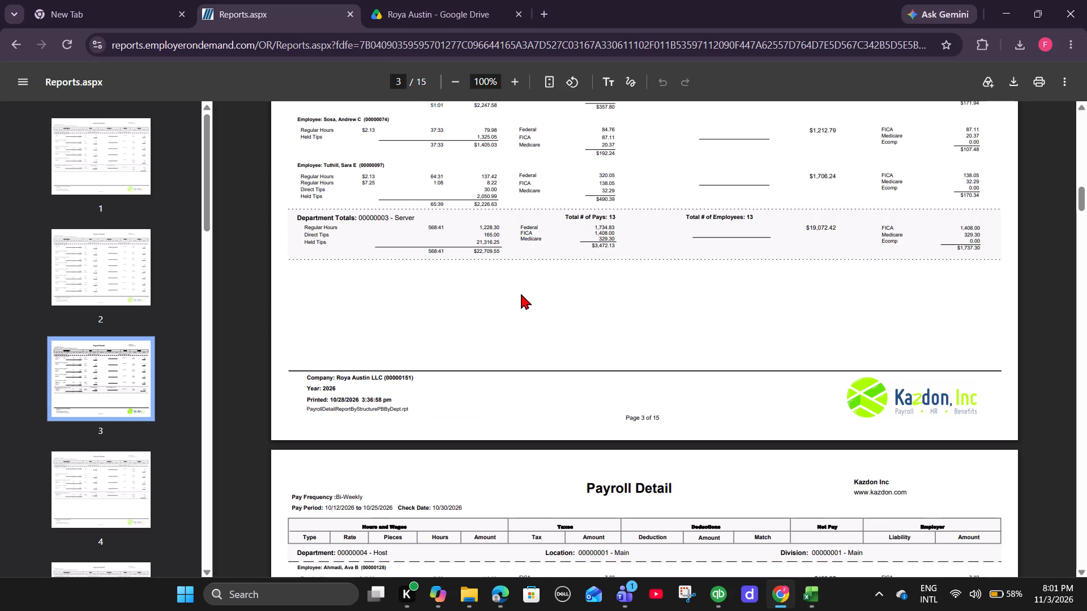
pyautogui.hotkey('alt', 'Tab')
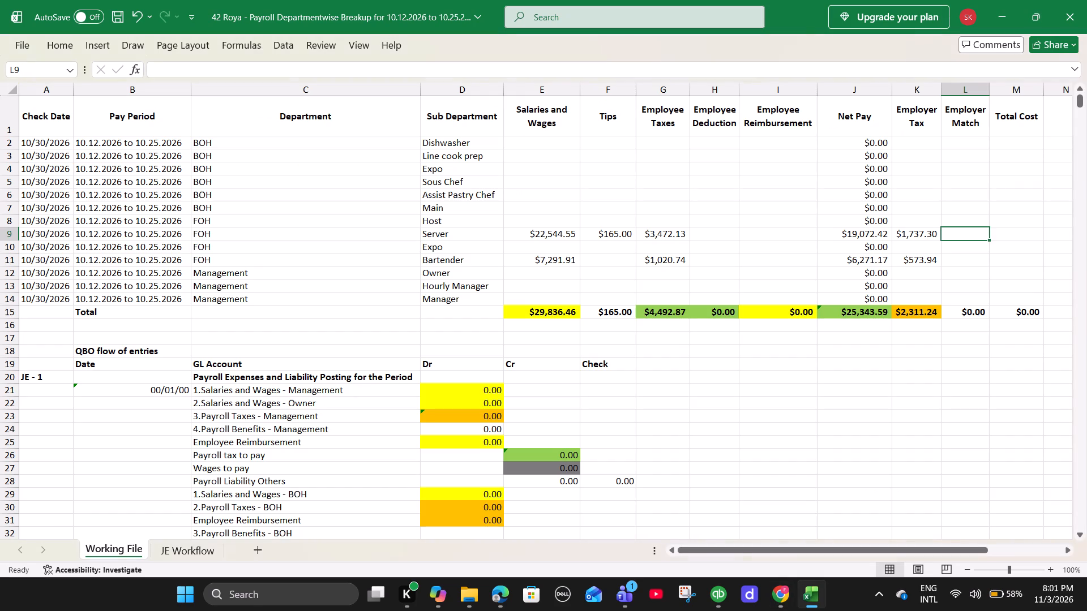
# Find the Host department totals in the Chrome payroll report and enter 3011.59 as the Host Salaries and Wages in E8.
pyautogui.hotkey('alt', 'Tab')
pyautogui.scroll(-5, 512, 294)
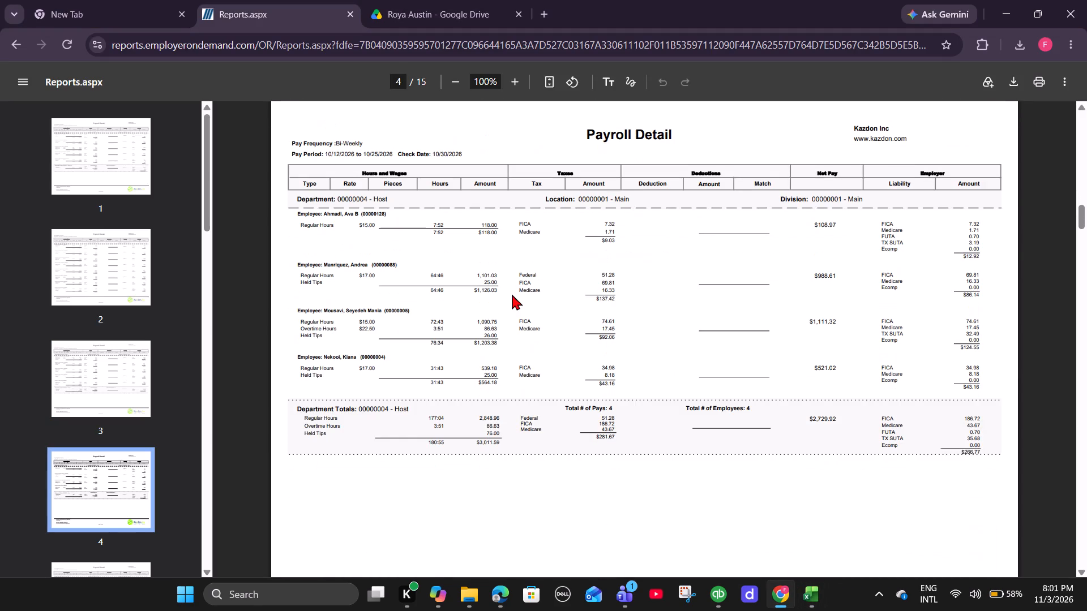
pyautogui.scroll(-3, 512, 294)
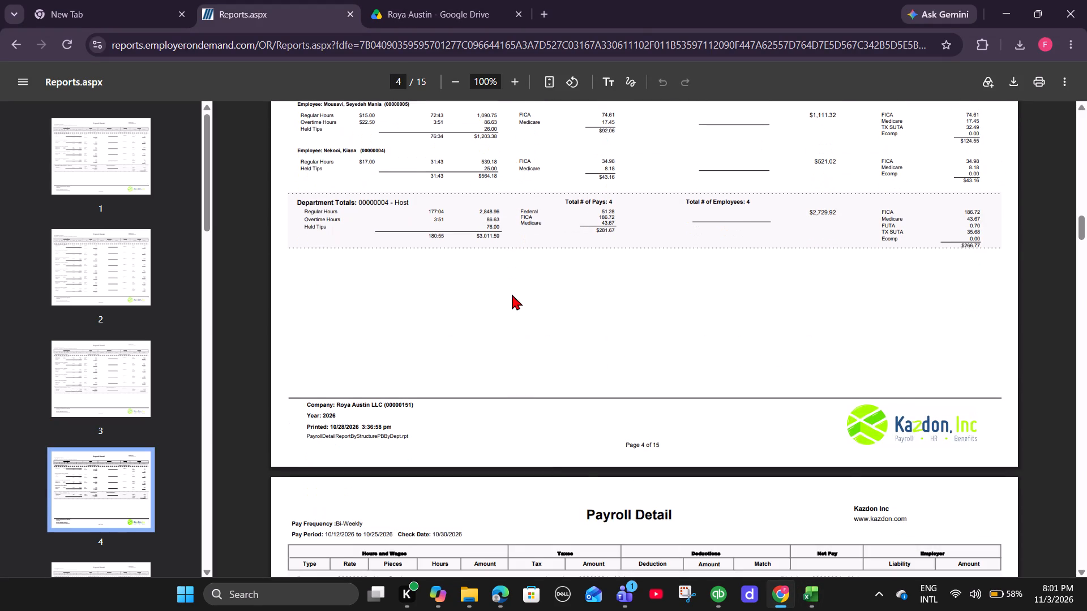
pyautogui.hotkey('alt', 'Tab')
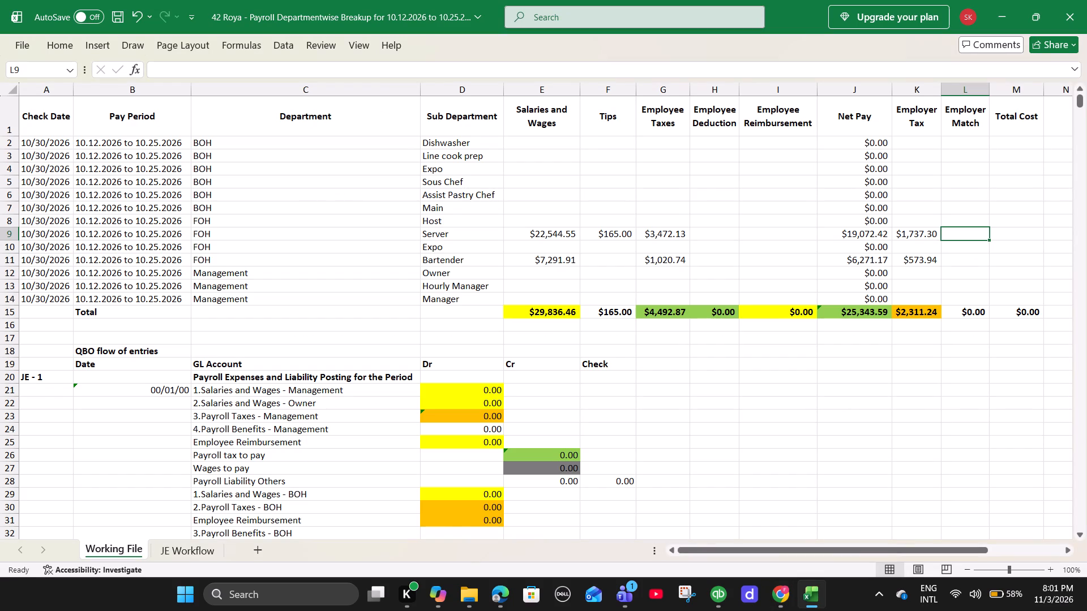
pyautogui.click(523, 223)
pyautogui.hotkey('alt', 'Tab')
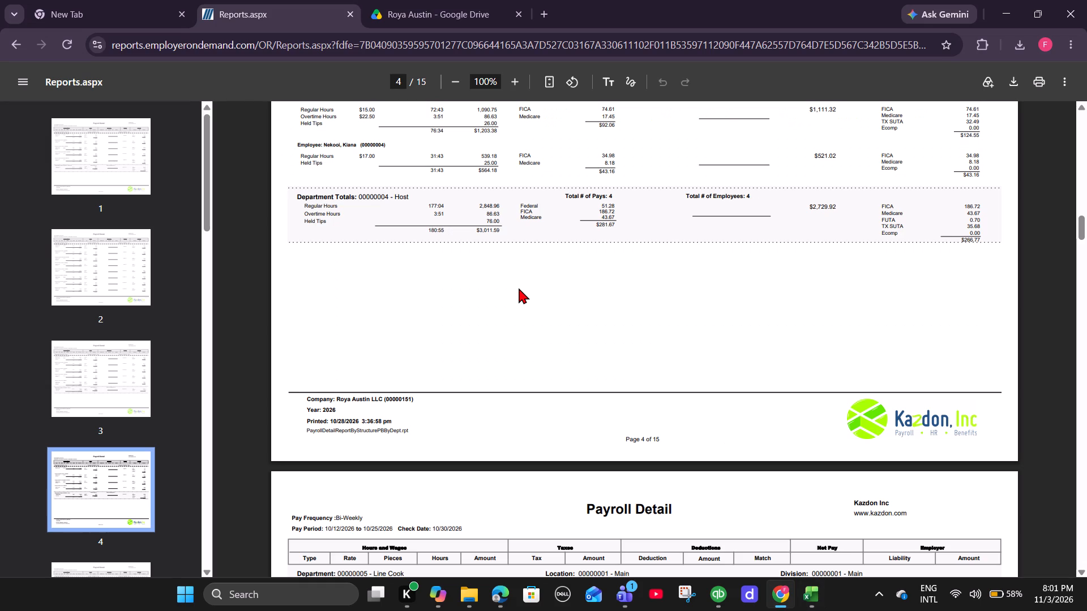
pyautogui.hotkey('alt', 'Tab')
pyautogui.write('3011.59')
pyautogui.press('Right')
# Enter the Host tax total from the payroll report, 281.67, as Employee Taxes in G8.
pyautogui.press('Right')
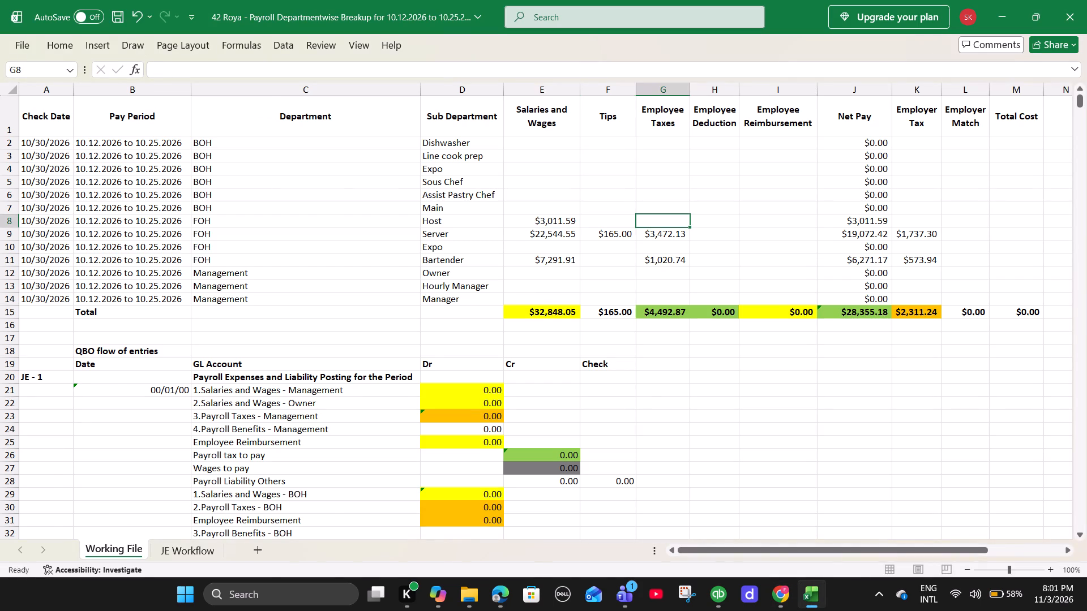
pyautogui.hotkey('alt', 'Tab')
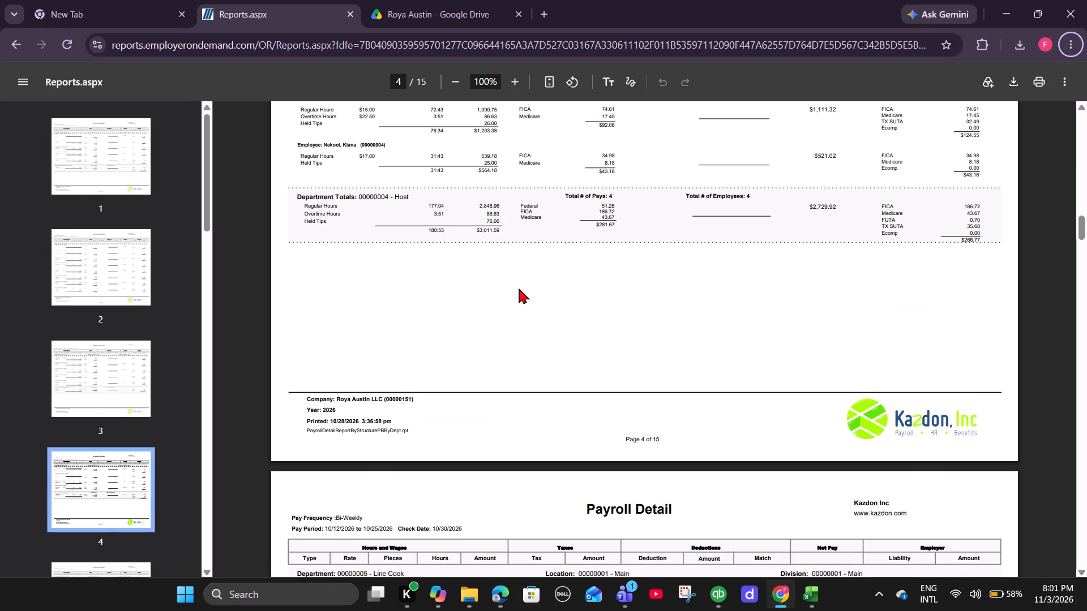
pyautogui.hotkey('alt', 'Tab')
pyautogui.write('281')
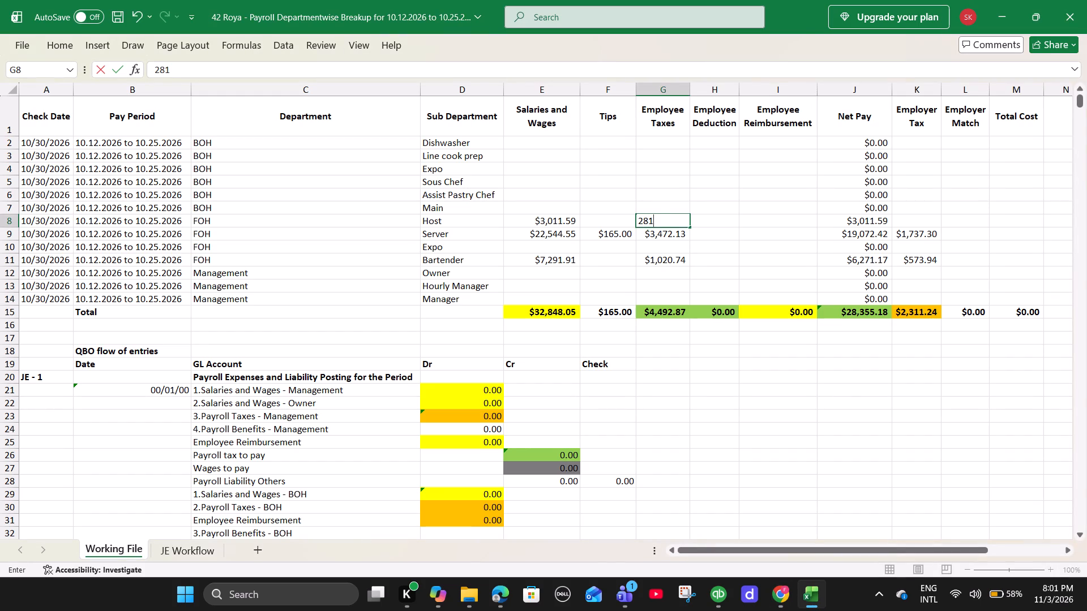
pyautogui.press('.')
pyautogui.hotkey('alt', 'Tab')
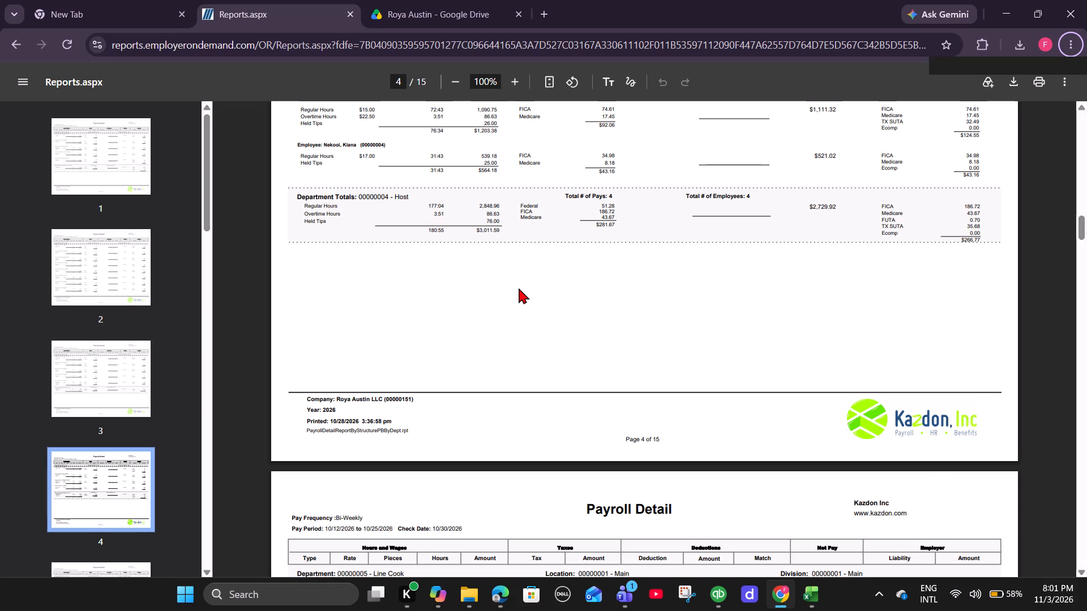
pyautogui.hotkey('alt', 'Tab')
pyautogui.write('67')
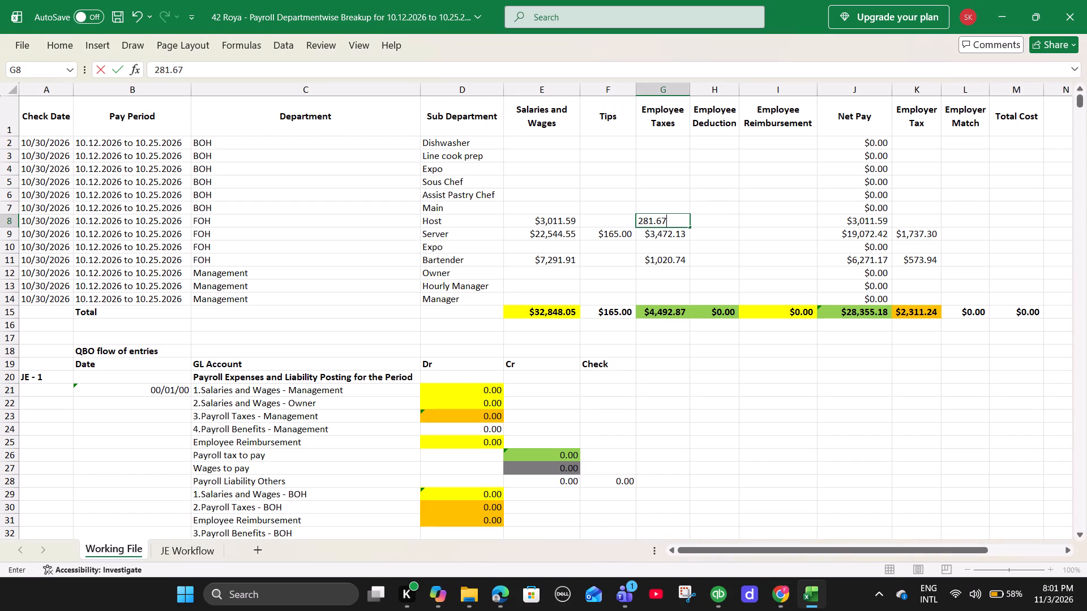
pyautogui.press('Right')
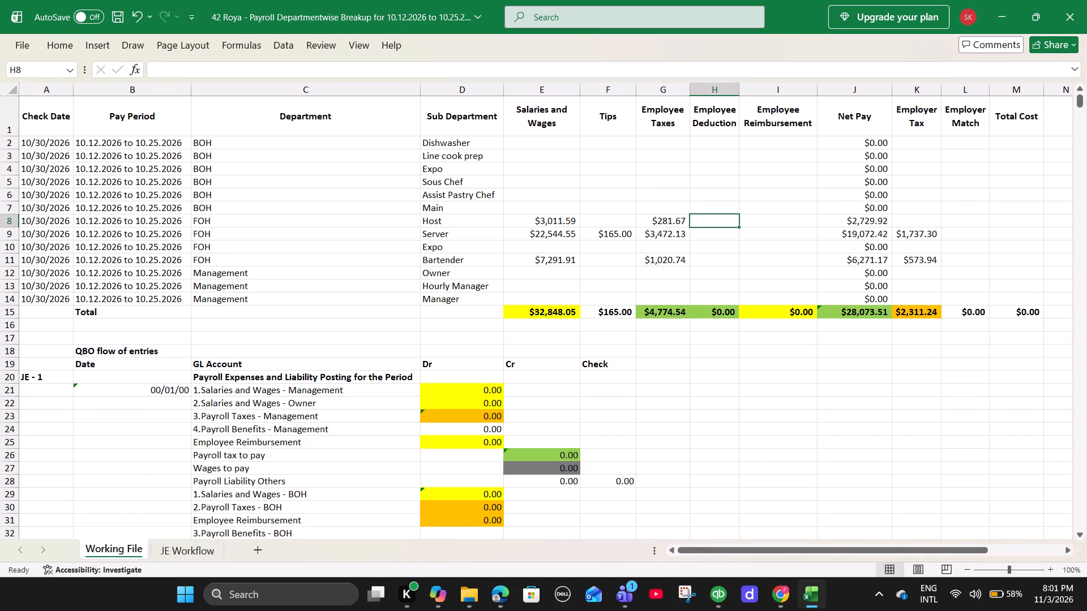
# Compare the Host net pay with the payroll report and enter 266.77 as the Host Employer Tax in K8.
pyautogui.hotkey('alt', 'Tab')
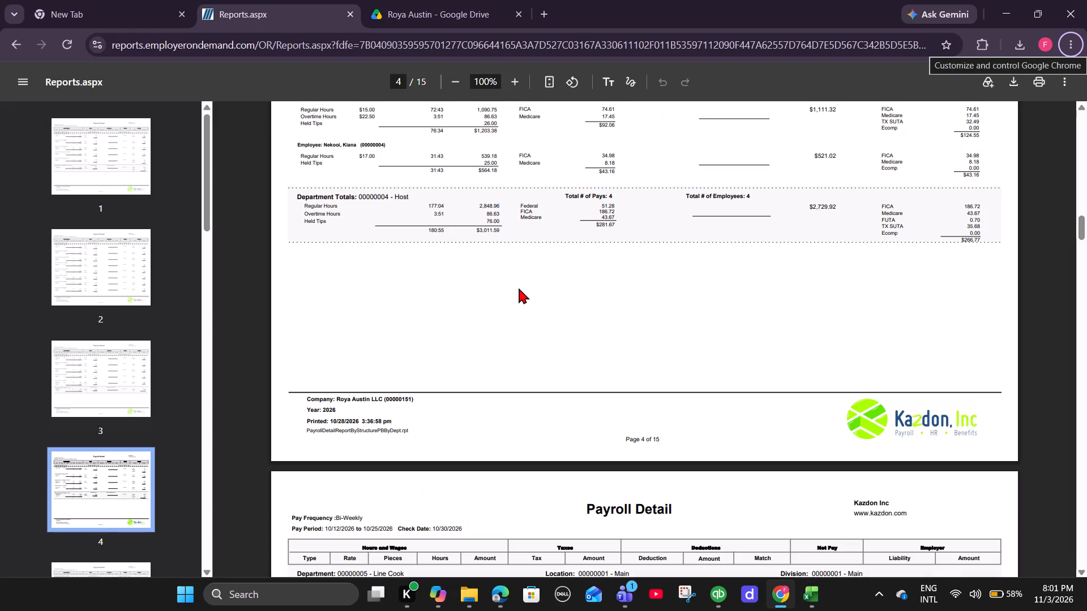
pyautogui.hotkey('alt', 'Tab')
pyautogui.press('Right')
pyautogui.press('Right')
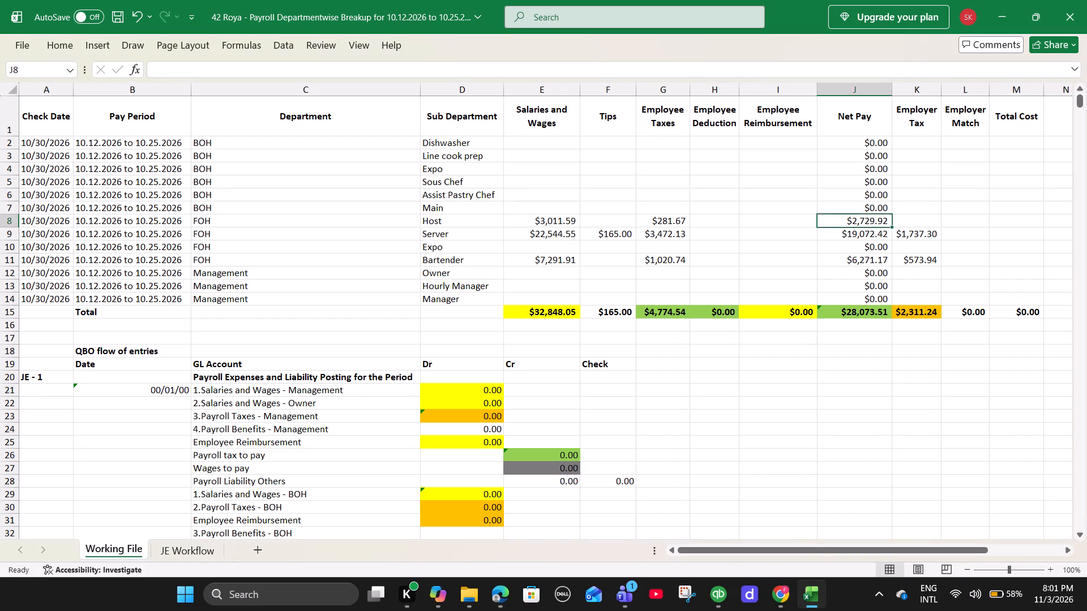
pyautogui.press('Right')
pyautogui.hotkey('alt', 'Tab')
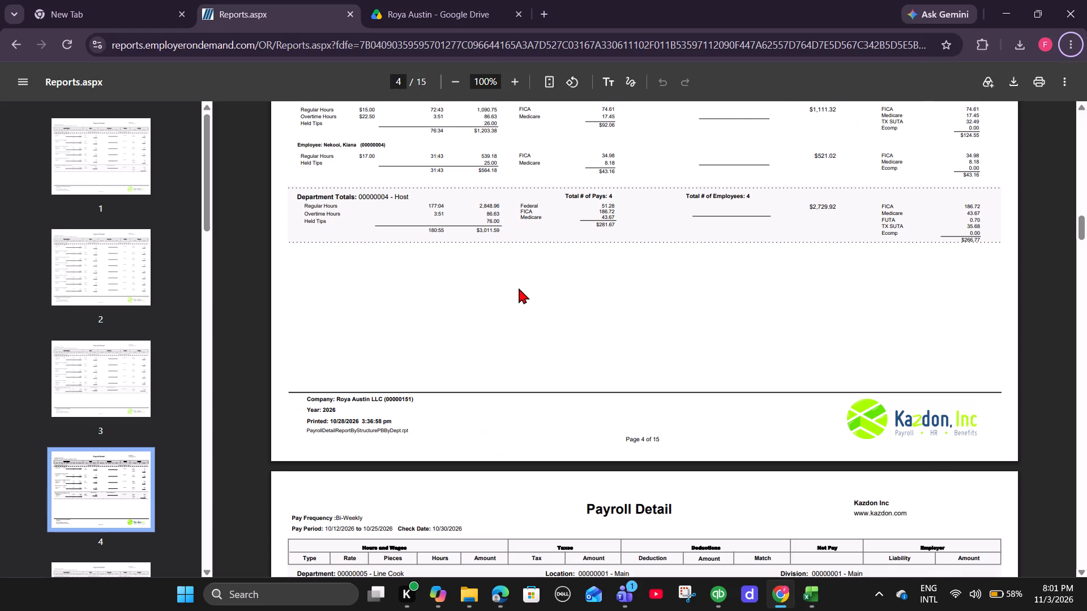
pyautogui.hotkey('alt', 'Tab')
pyautogui.write('266.77')
pyautogui.press('Right')
# Find the Line Cook department totals in the payroll report and enter =9753.04 as the Line cook prep Salaries and Wages in E3.
pyautogui.hotkey('alt', 'Tab')
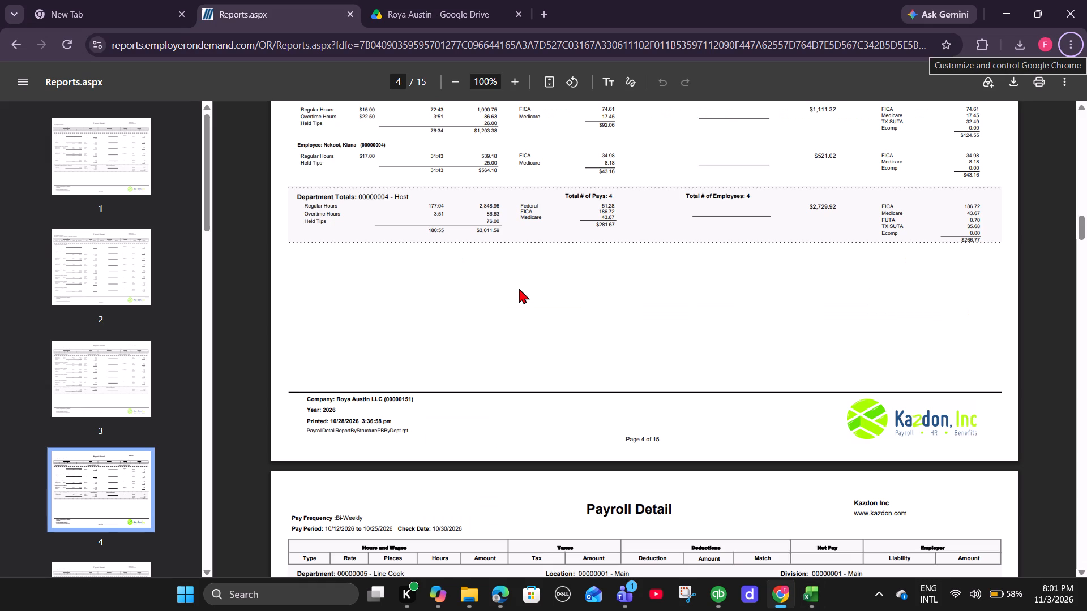
pyautogui.scroll(-2, 519, 288)
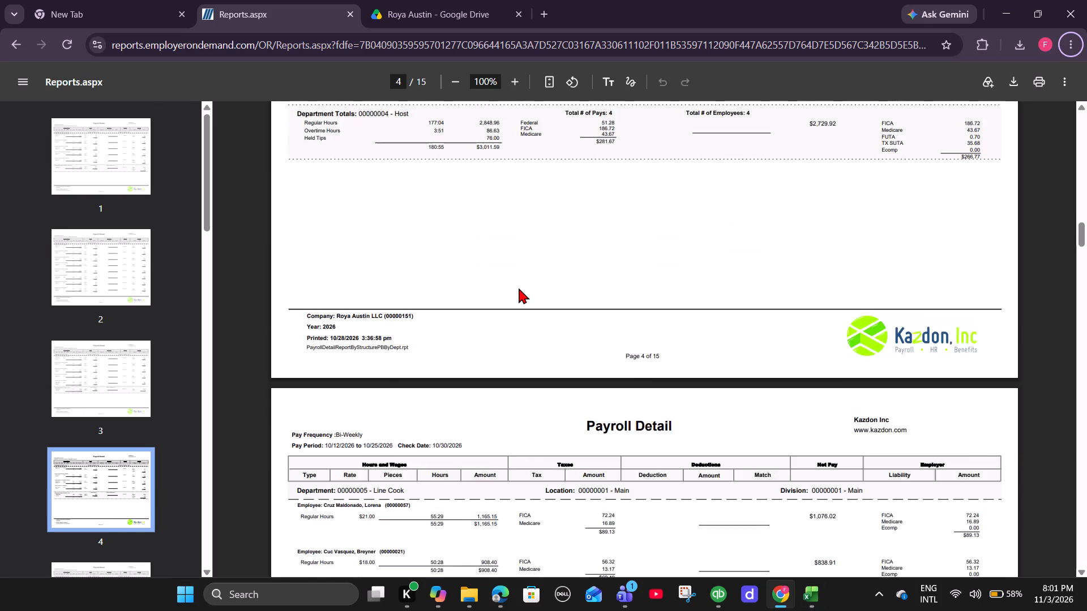
pyautogui.scroll(-6, 519, 288)
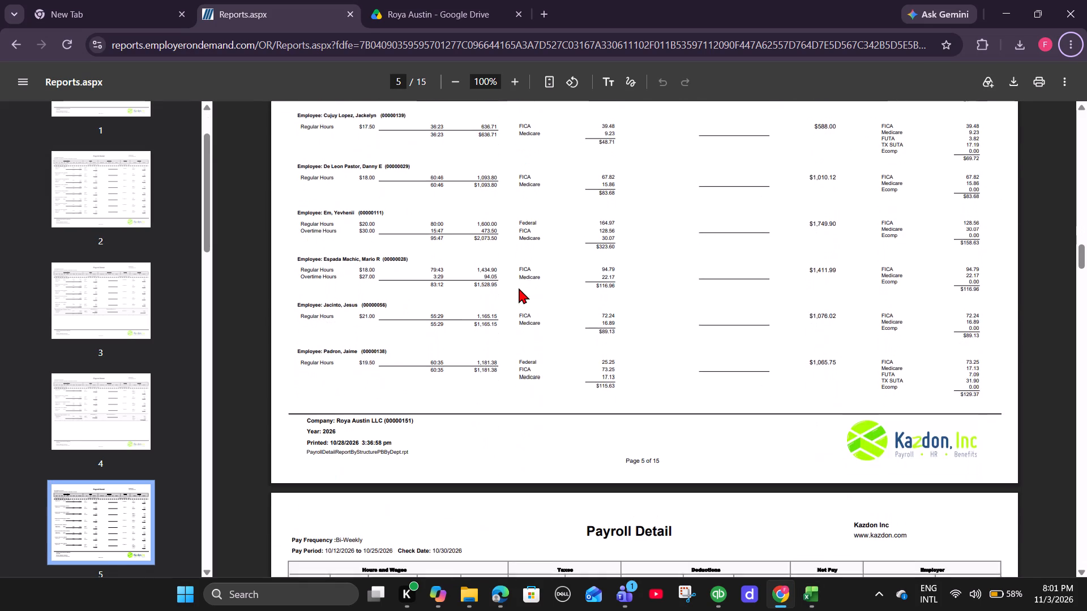
pyautogui.scroll(-6, 519, 288)
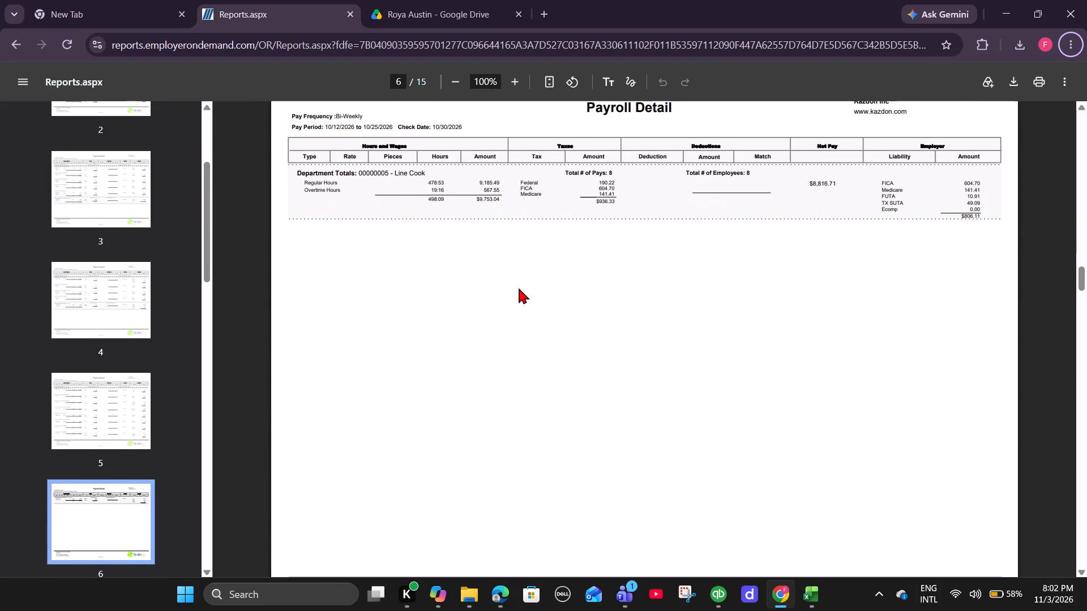
pyautogui.hotkey('alt', 'Tab')
pyautogui.click(509, 155)
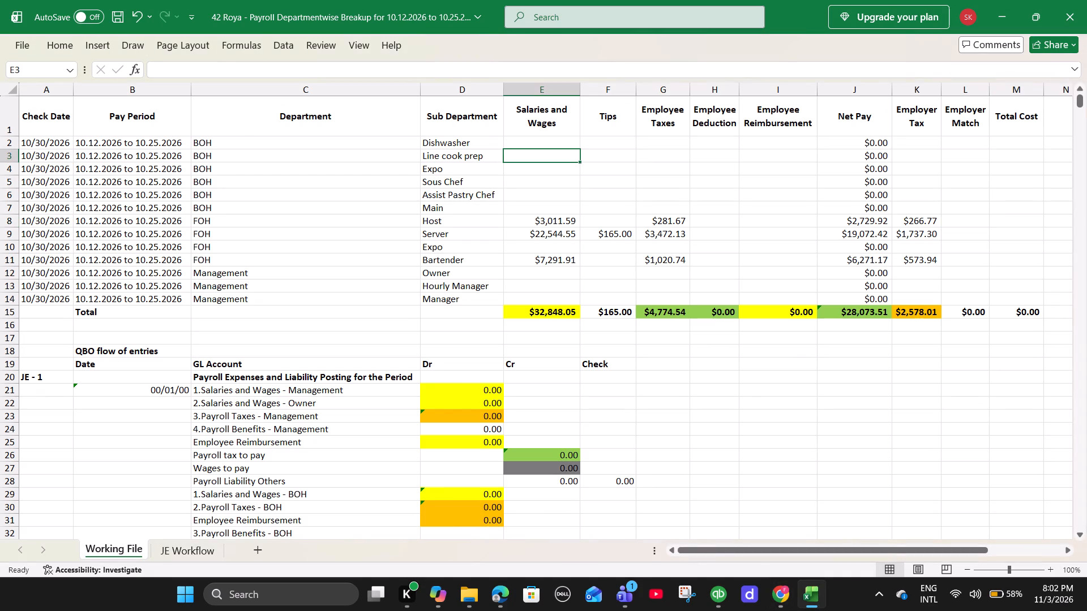
pyautogui.press('=')
pyautogui.hotkey('alt', 'Tab')
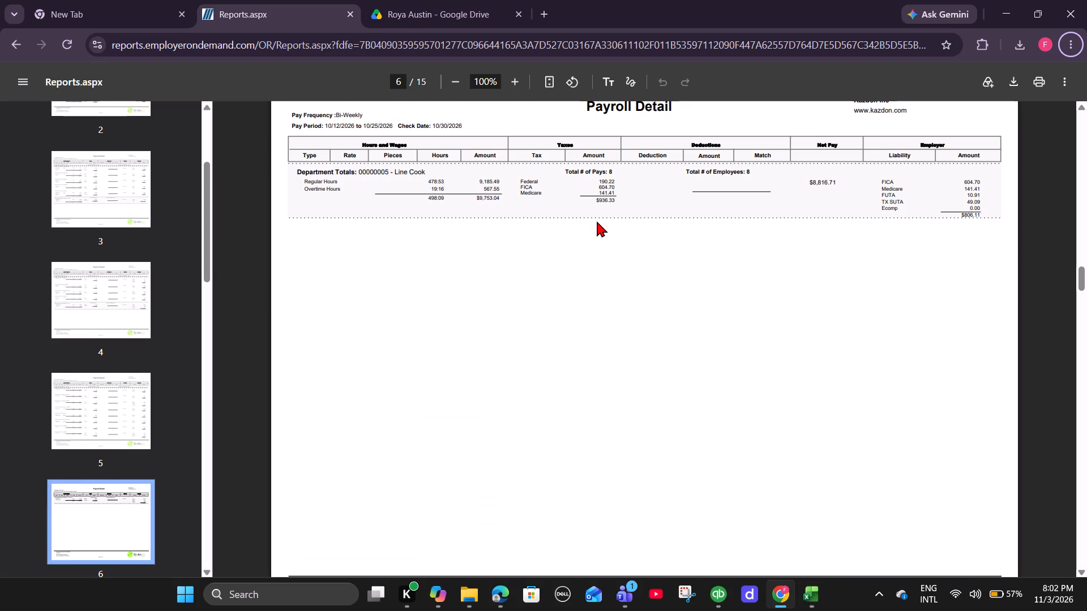
pyautogui.hotkey('alt', 'Tab')
pyautogui.write('9753.04')
pyautogui.press('Right')
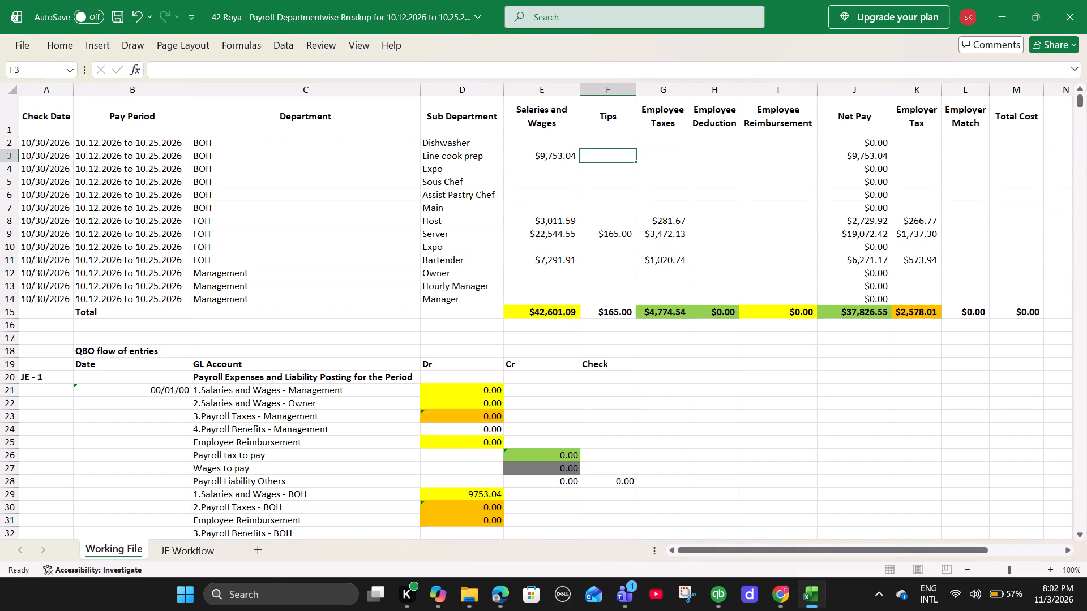
# Enter the Line Cook tax total from the payroll report as =936.33 in Employee Taxes, G3.
pyautogui.hotkey('alt', 'Tab')
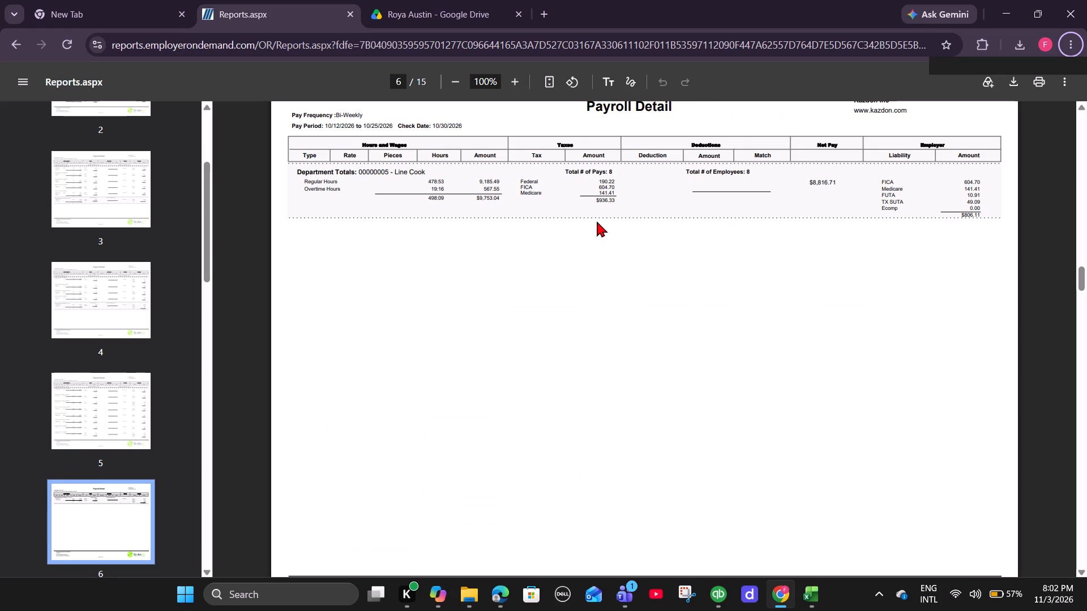
pyautogui.hotkey('alt', 'Tab')
pyautogui.press('Right')
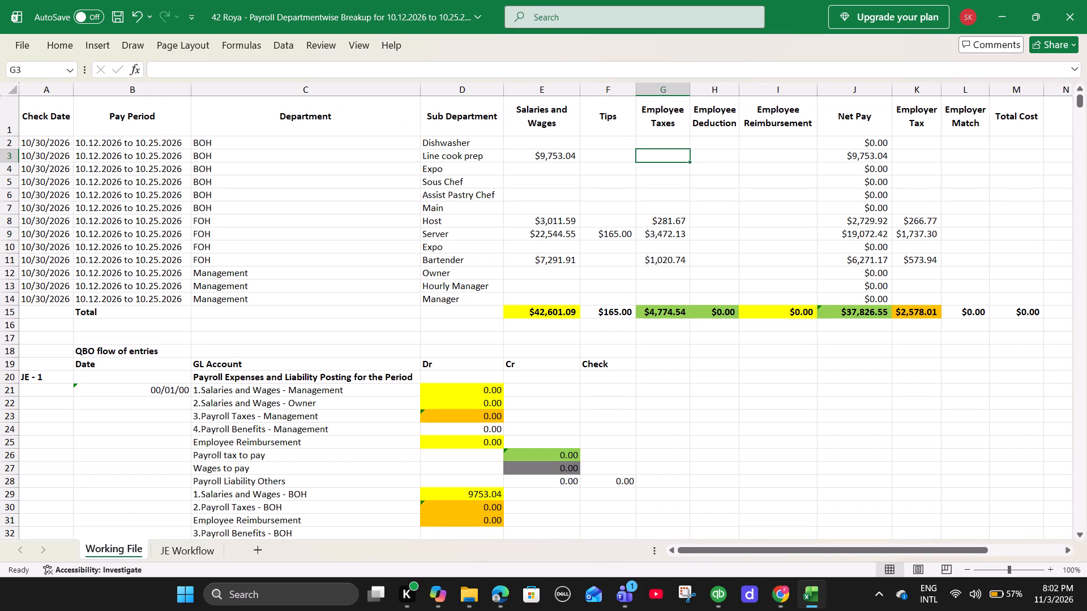
pyautogui.write('=936.33')
pyautogui.press('Right')
# Compare the Line Cook net pay with the payroll report and enter =806.11 as the Line cook prep Employer Tax in K3.
pyautogui.hotkey('alt', 'Tab')
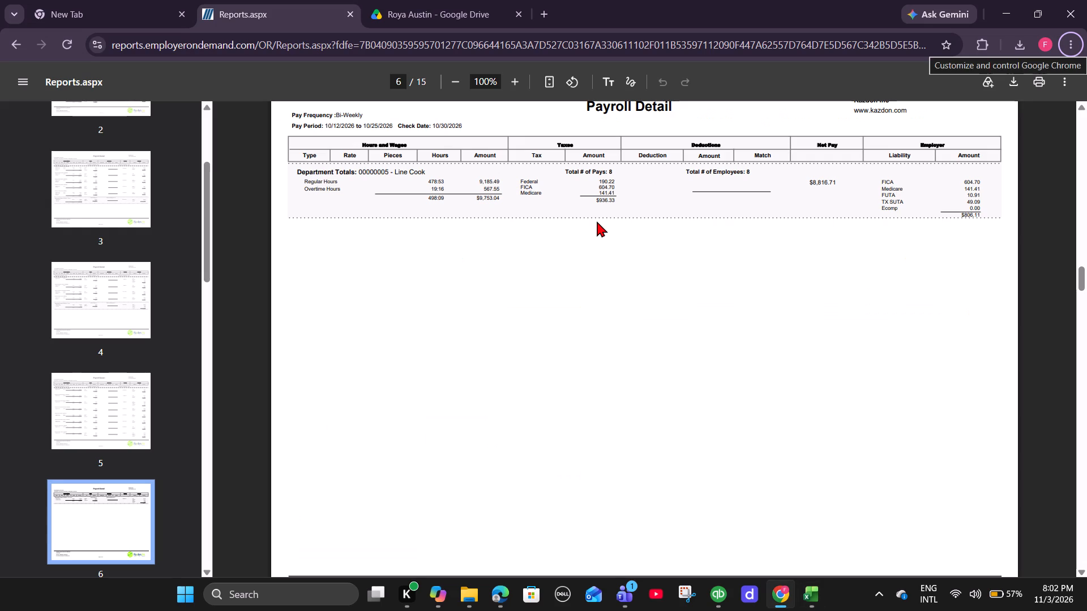
pyautogui.hotkey('alt', 'Tab')
pyautogui.press('Right')
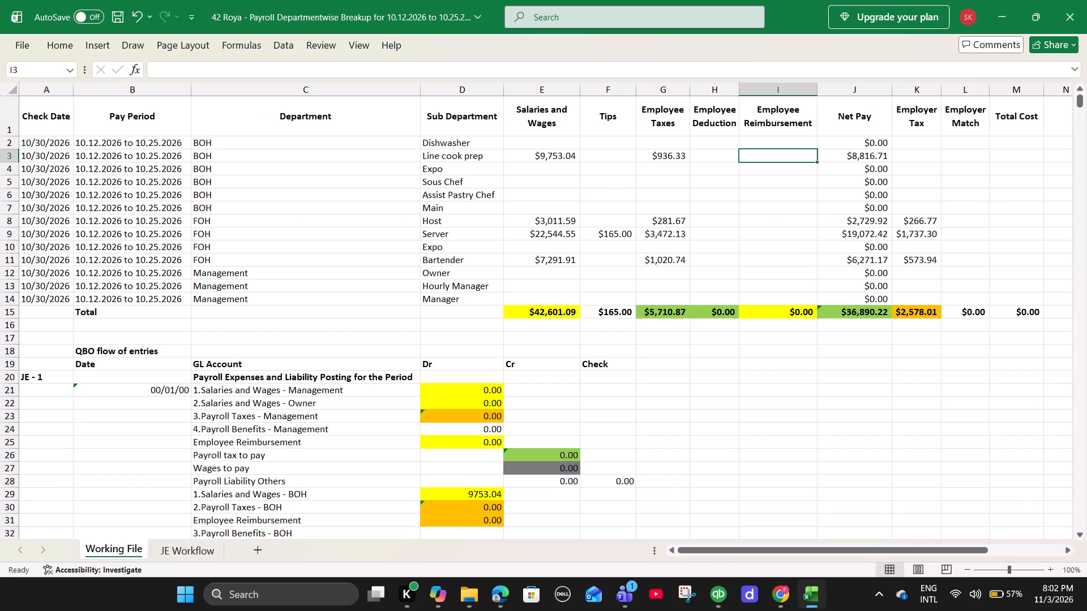
pyautogui.press('Right')
pyautogui.press('Right')
pyautogui.hotkey('alt', 'Tab')
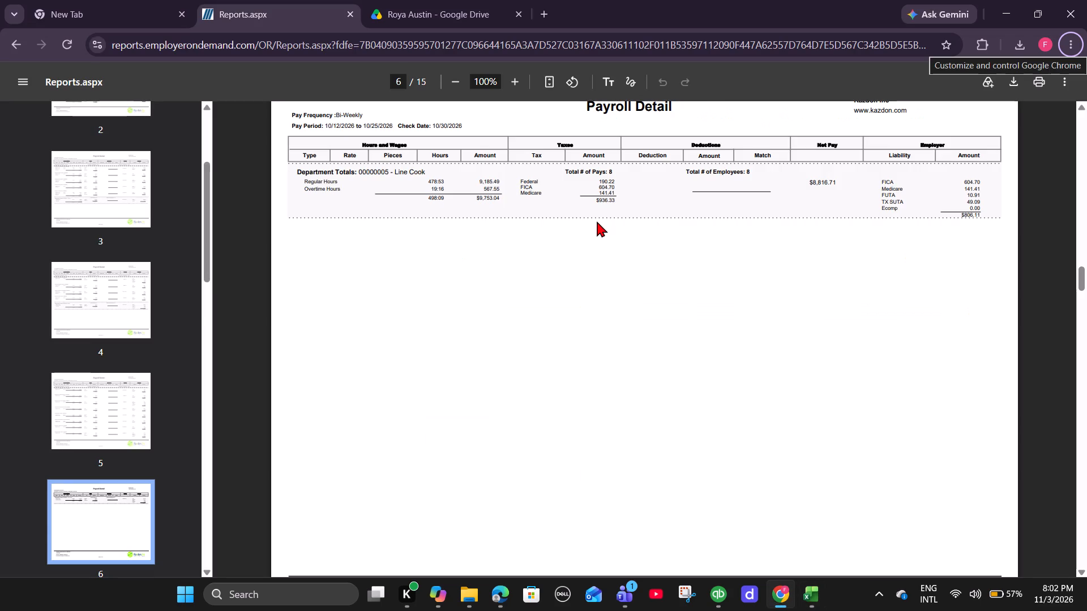
pyautogui.hotkey('alt', 'Tab')
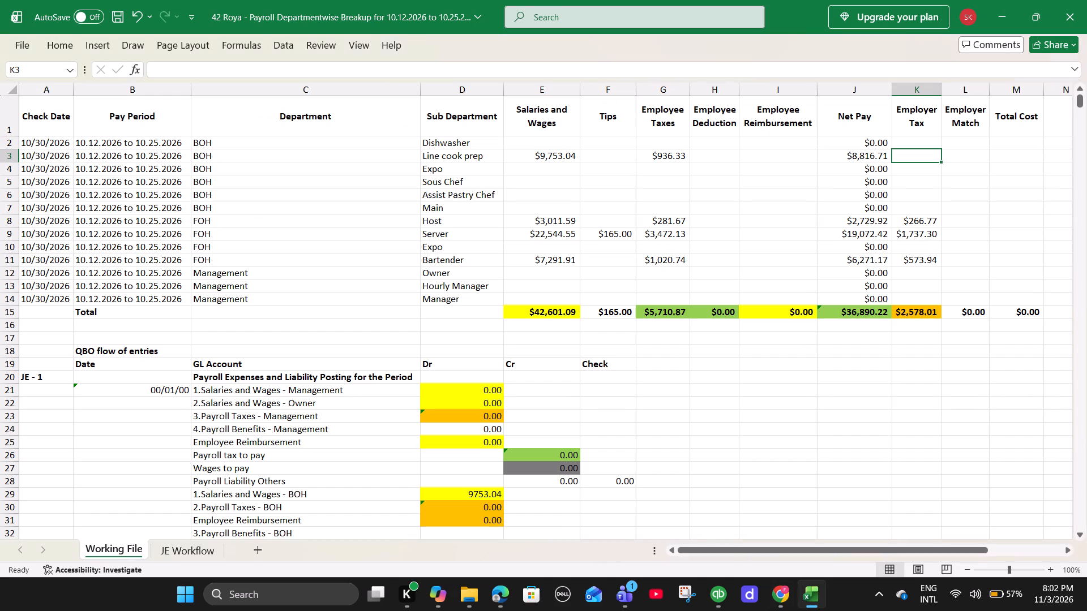
pyautogui.write('=806.11')
pyautogui.press('Right')
# Find the Prep Cook department totals in the payroll report and add 3405.15 to the Line cook prep Salaries and Wages formula in E3.
pyautogui.hotkey('alt', 'Tab')
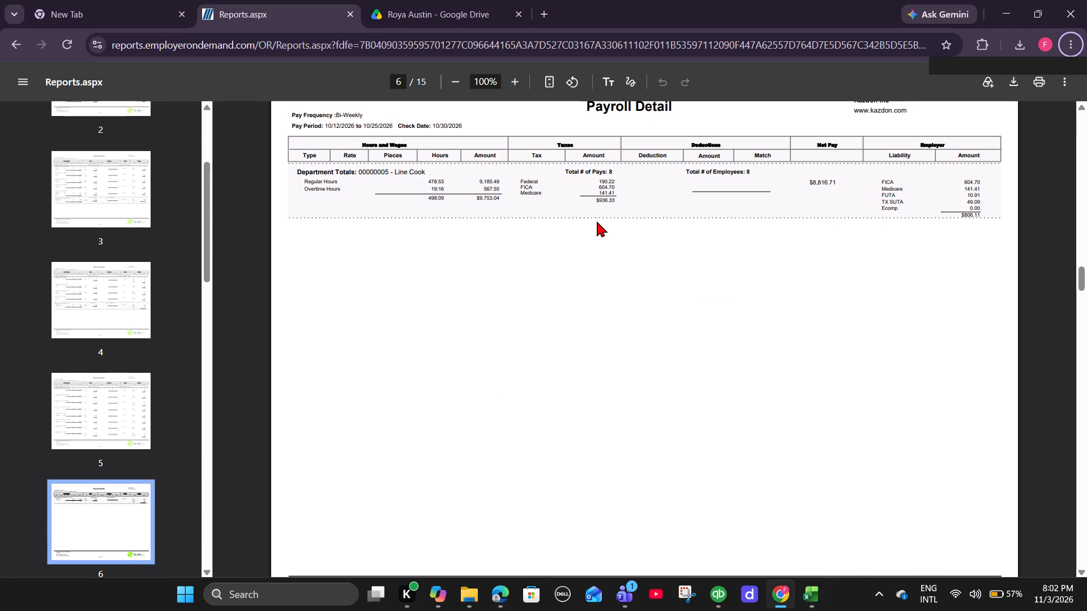
pyautogui.scroll(-9, 597, 221)
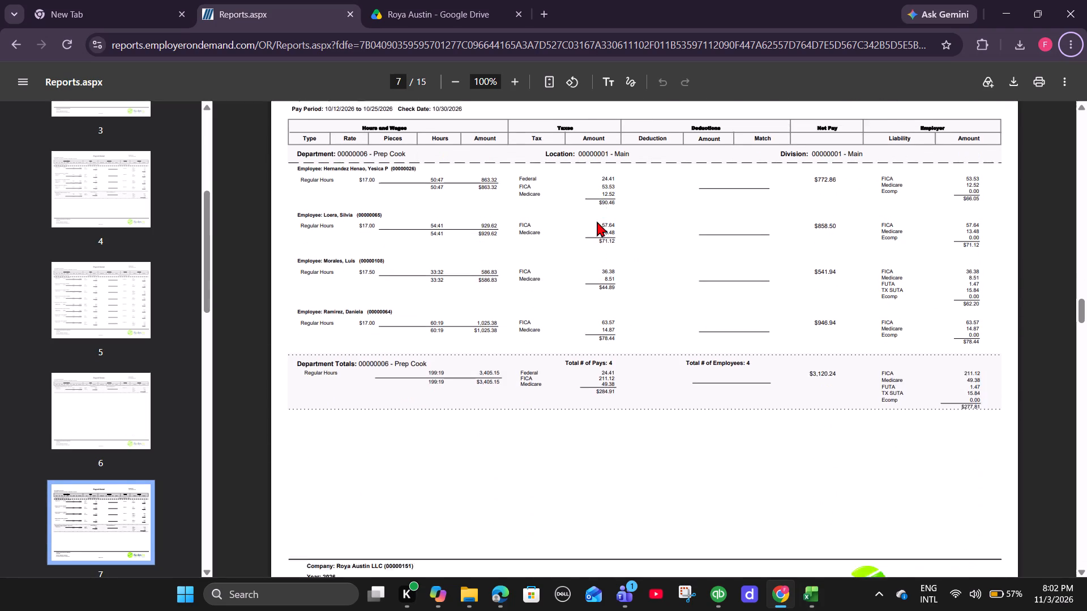
pyautogui.scroll(-2, 597, 221)
pyautogui.hotkey('alt', 'Tab')
pyautogui.click(575, 155)
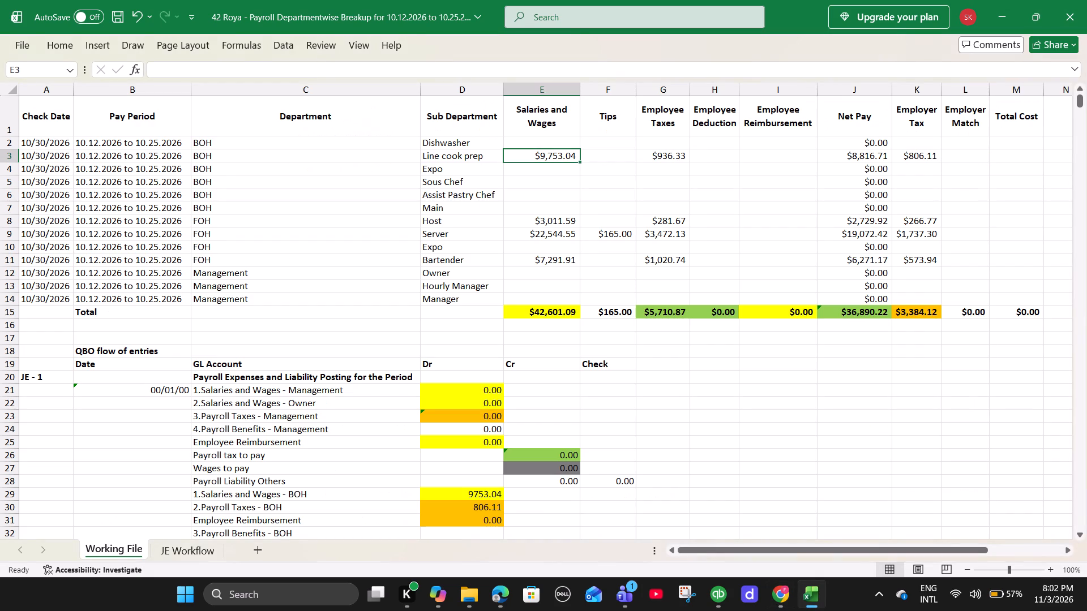
pyautogui.click(233, 63)
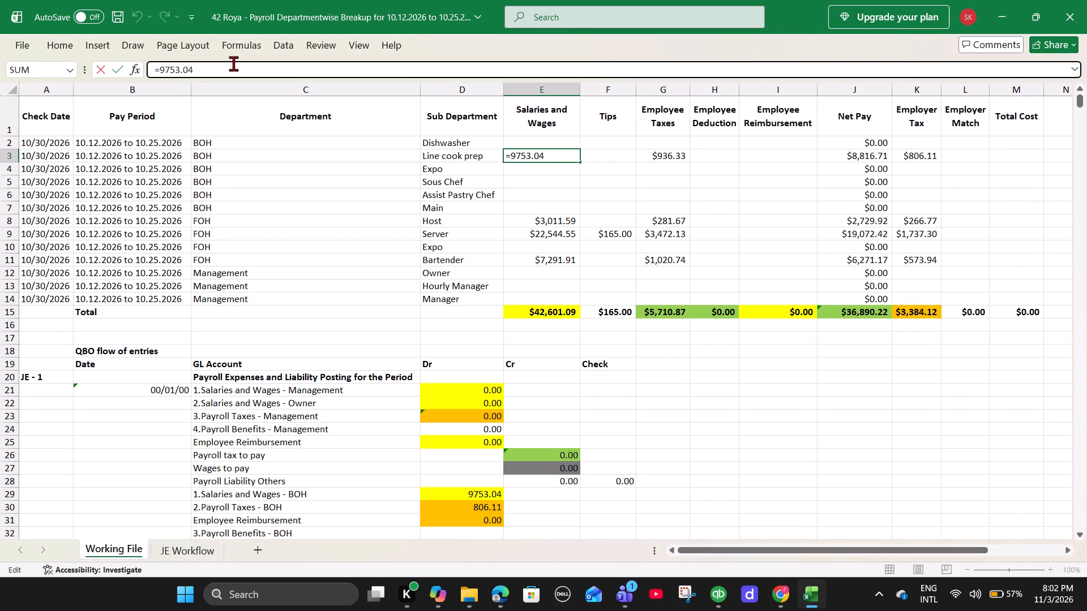
pyautogui.press('+')
pyautogui.hotkey('alt', 'Tab')
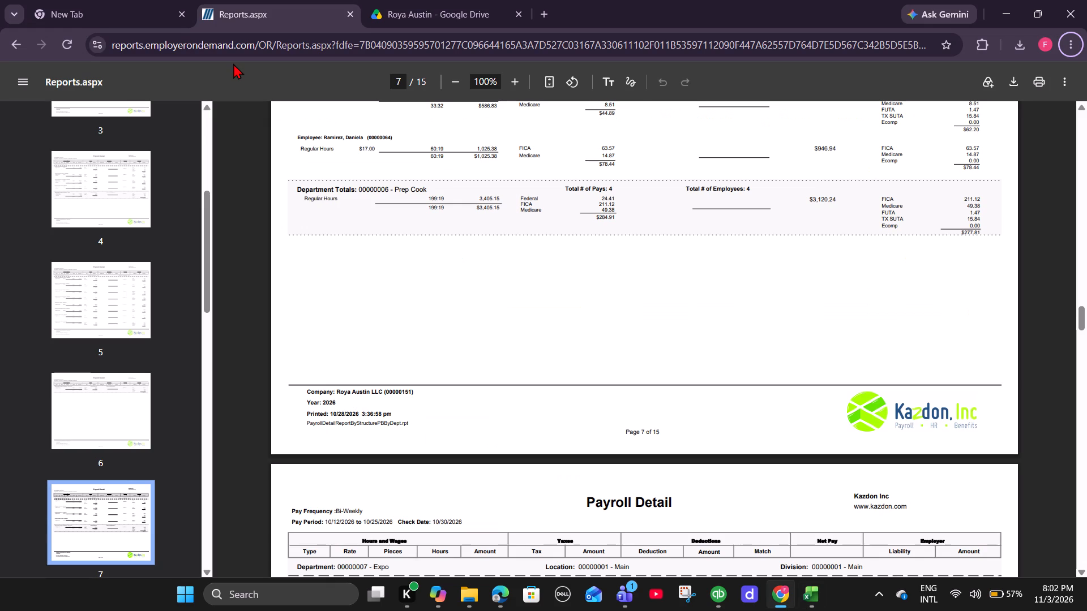
pyautogui.hotkey('alt', 'Tab')
pyautogui.write('3405.15')
pyautogui.hotkey('alt', 'Tab')
pyautogui.hotkey('alt', 'Tab')
pyautogui.press('Return')
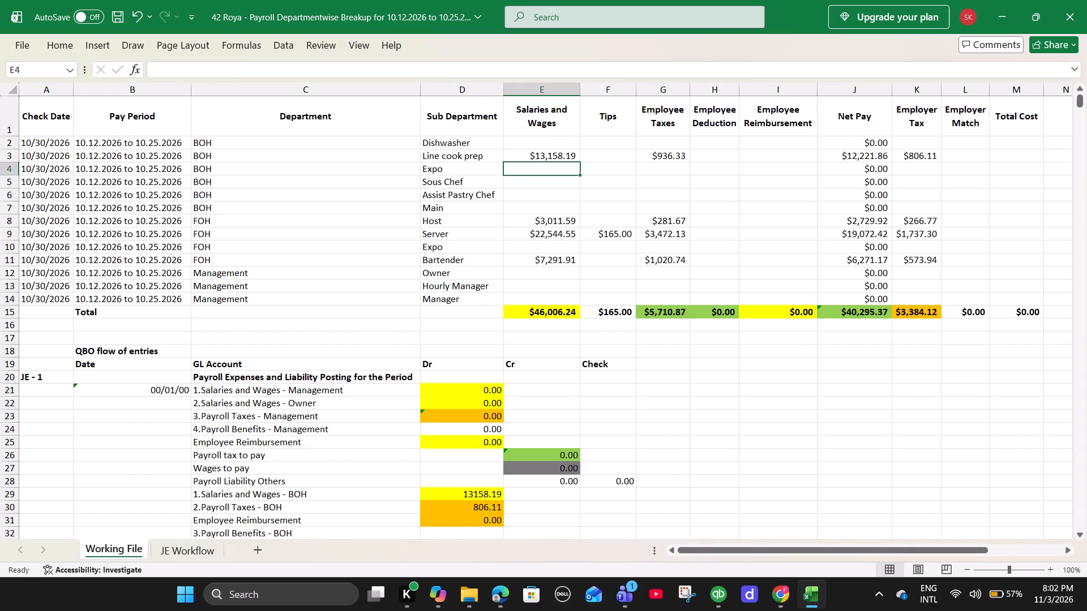
# Add the Prep Cook tax total of 284.91 from the payroll report to the Line cook prep Employee Taxes formula in G3.
pyautogui.click(653, 156)
pyautogui.click(245, 72)
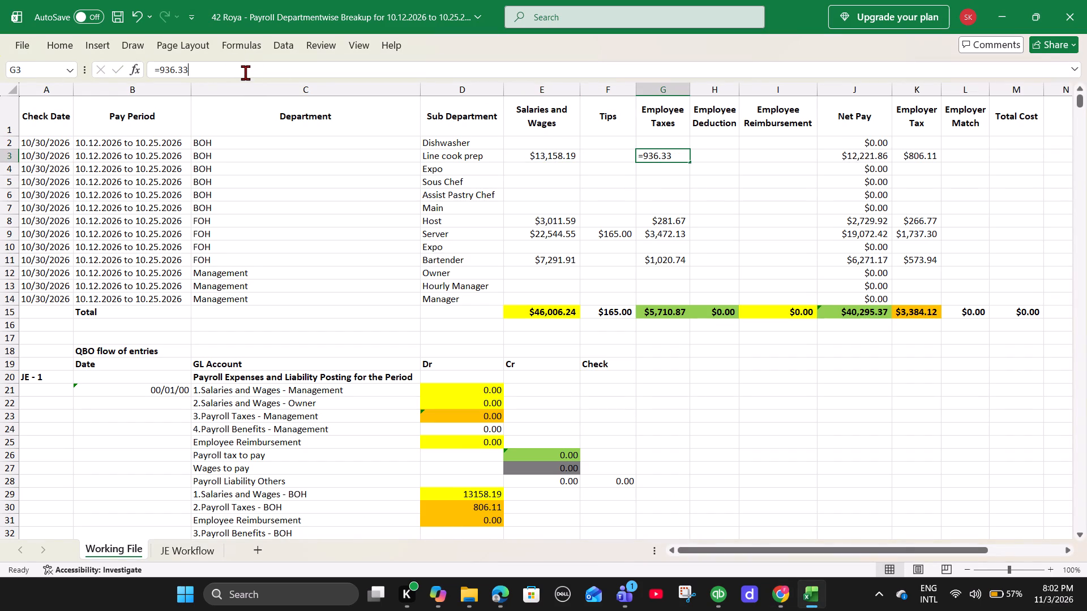
pyautogui.press('+')
pyautogui.hotkey('alt', 'Tab')
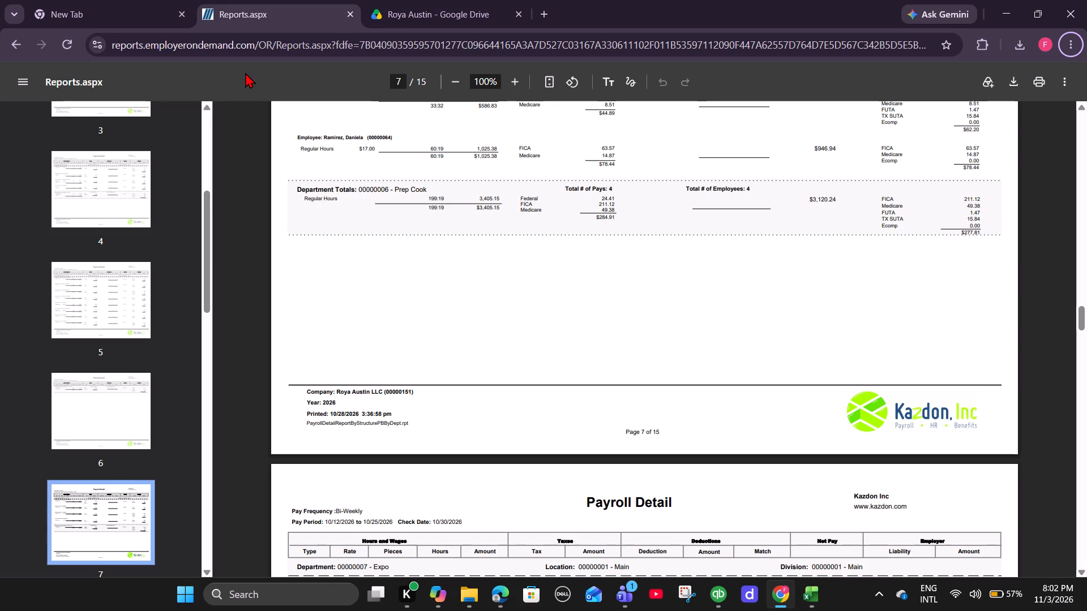
pyautogui.hotkey('alt', 'Tab')
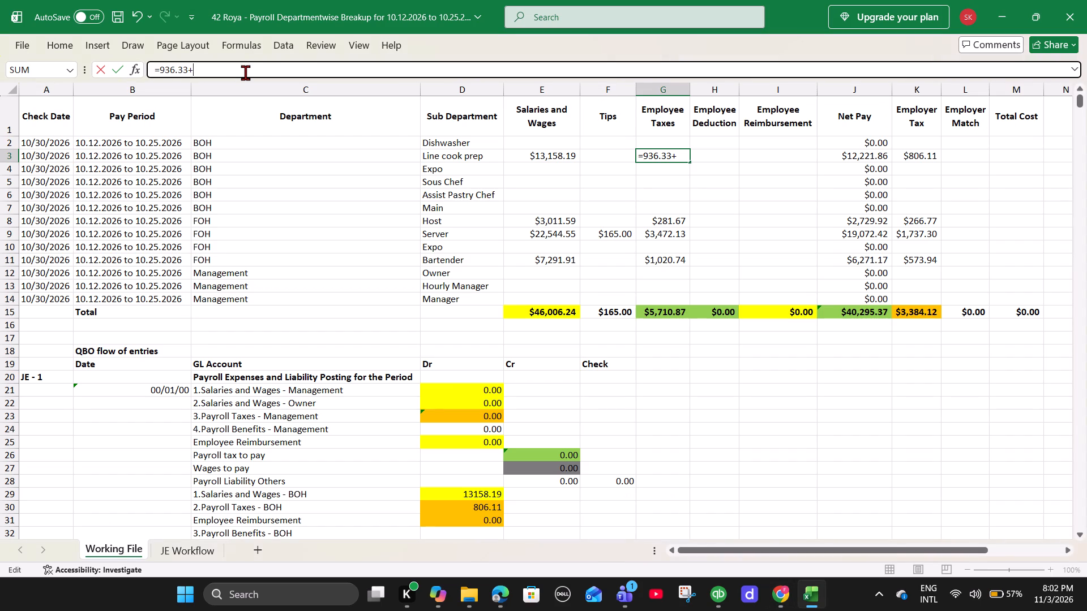
pyautogui.press('2')
pyautogui.write('84.91')
pyautogui.press('Return')
# Check the Prep Cook totals in the payroll report and add 277.81 to the Line cook prep Employer Tax formula in K3.
pyautogui.hotkey('alt', 'Tab')
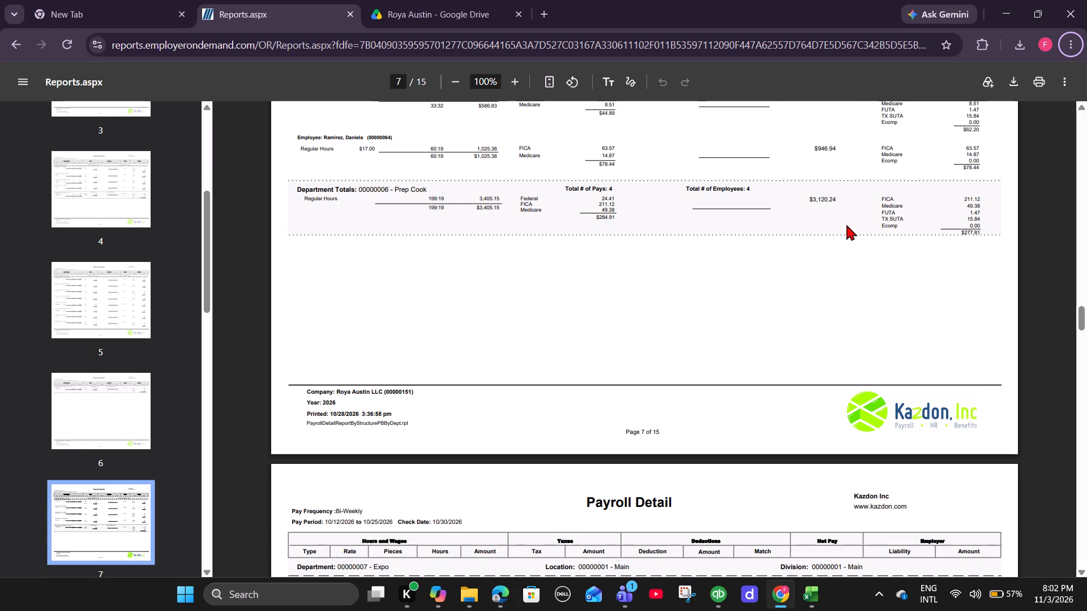
pyautogui.hotkey('alt', 'Tab')
pyautogui.press('Up')
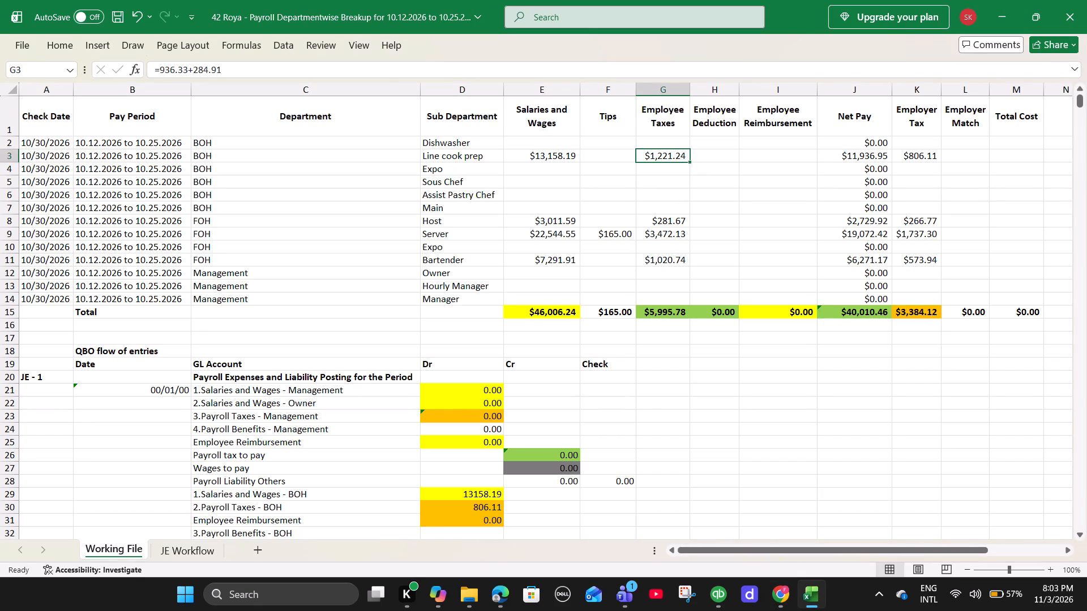
pyautogui.press('Right')
pyautogui.press('Right')
pyautogui.press('Right')
pyautogui.press('Right')
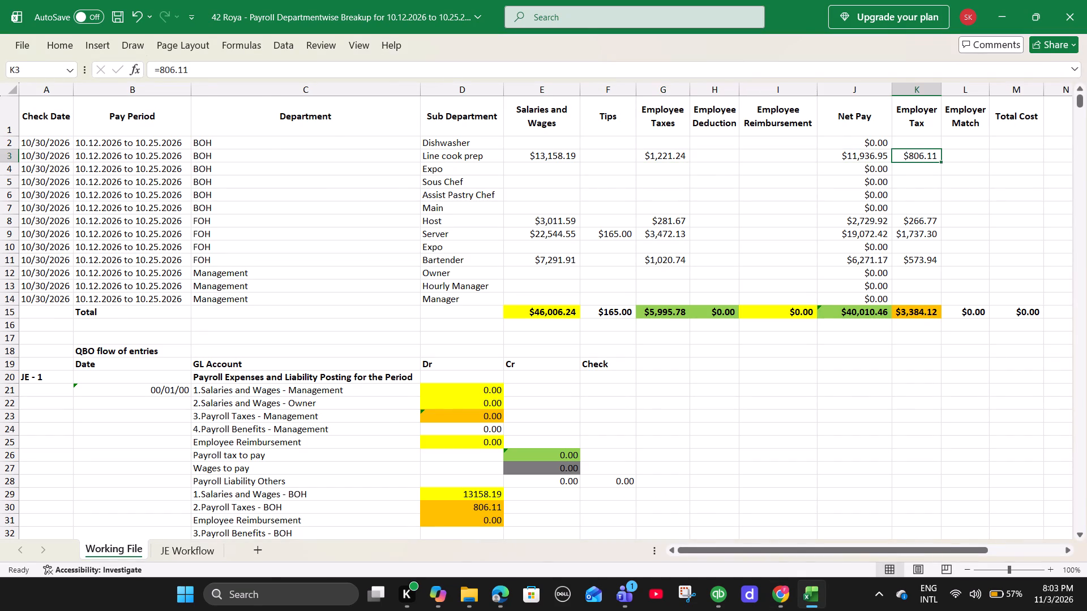
pyautogui.hotkey('alt', 'Tab')
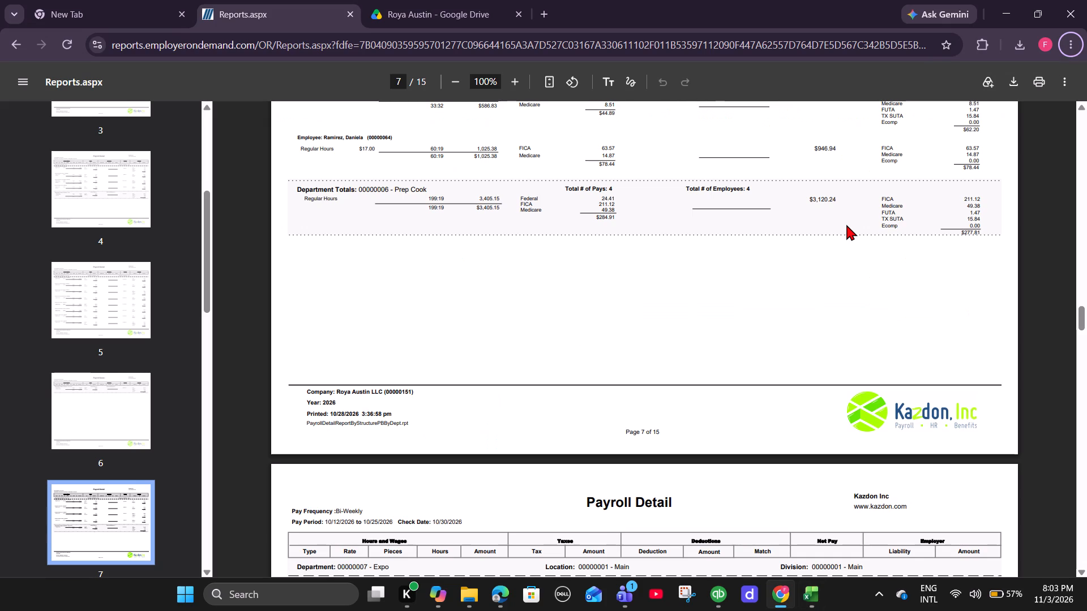
pyautogui.hotkey('alt', 'Tab')
pyautogui.hotkey('alt', 'Tab')
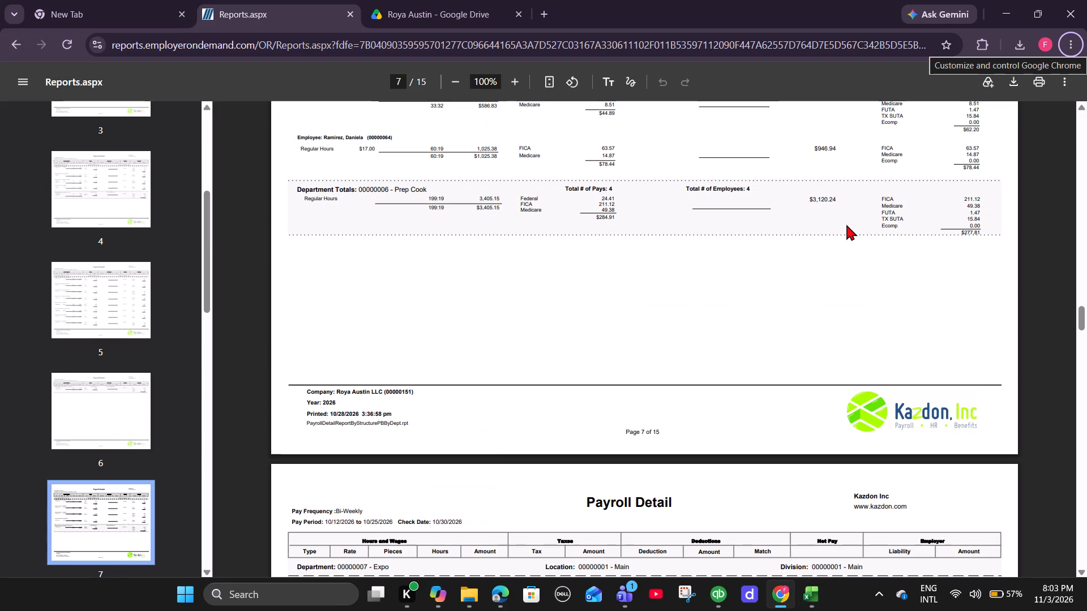
pyautogui.hotkey('alt', 'Tab')
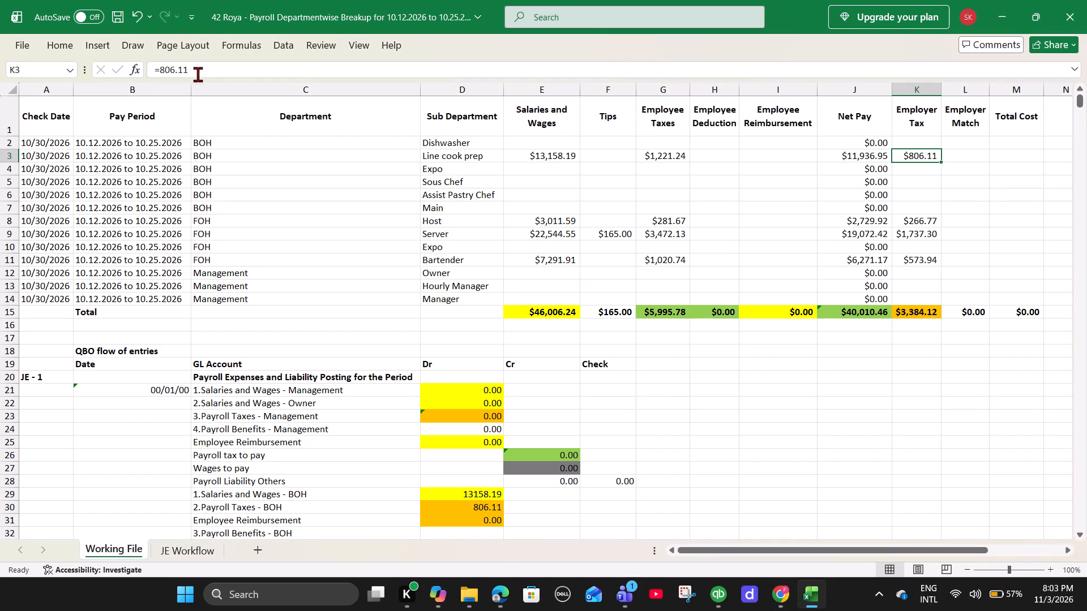
pyautogui.click(198, 68)
pyautogui.write('+277.81')
pyautogui.press('Return')
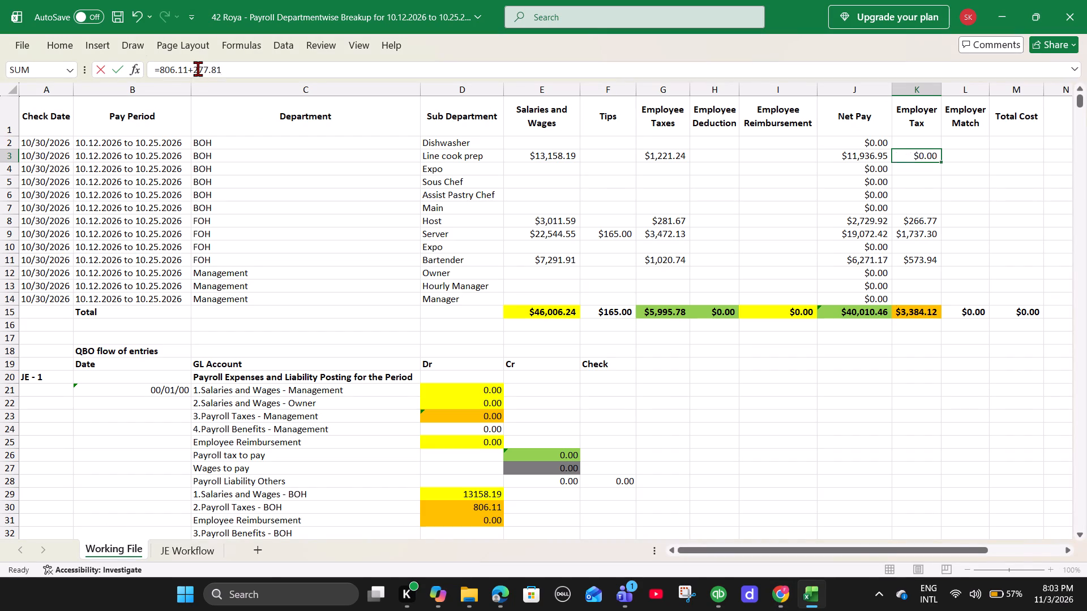
# Find the Expo department totals in the payroll report and enter 6065.39 as the BOH Expo Salaries and Wages in E4.
pyautogui.hotkey('alt', 'Tab')
pyautogui.scroll(-4, 441, 371)
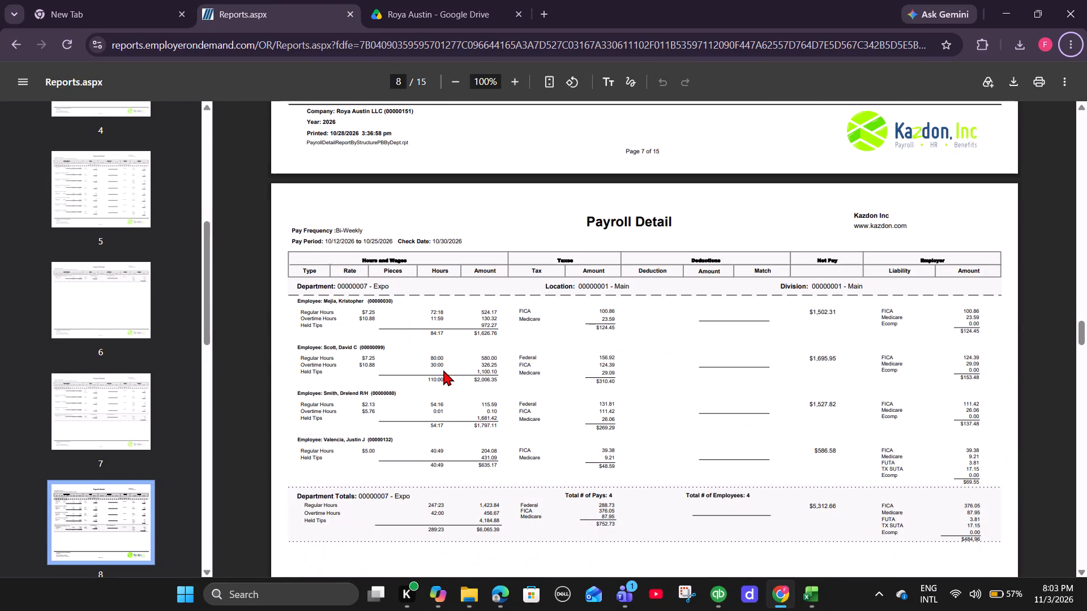
pyautogui.scroll(-5, 443, 370)
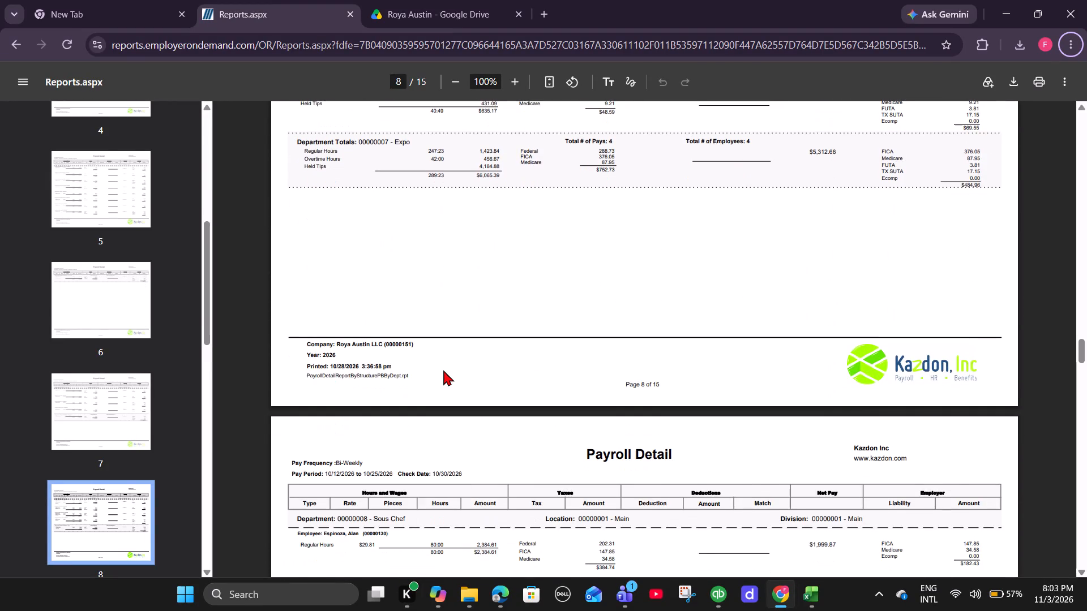
pyautogui.hotkey('alt', 'Tab')
pyautogui.click(528, 173)
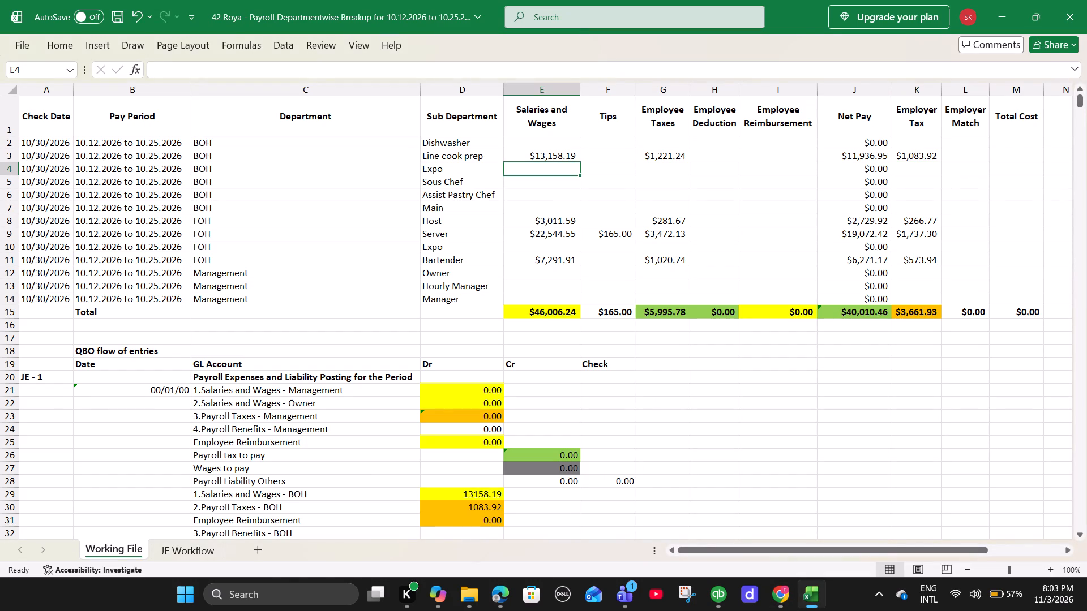
pyautogui.hotkey('alt', 'Tab')
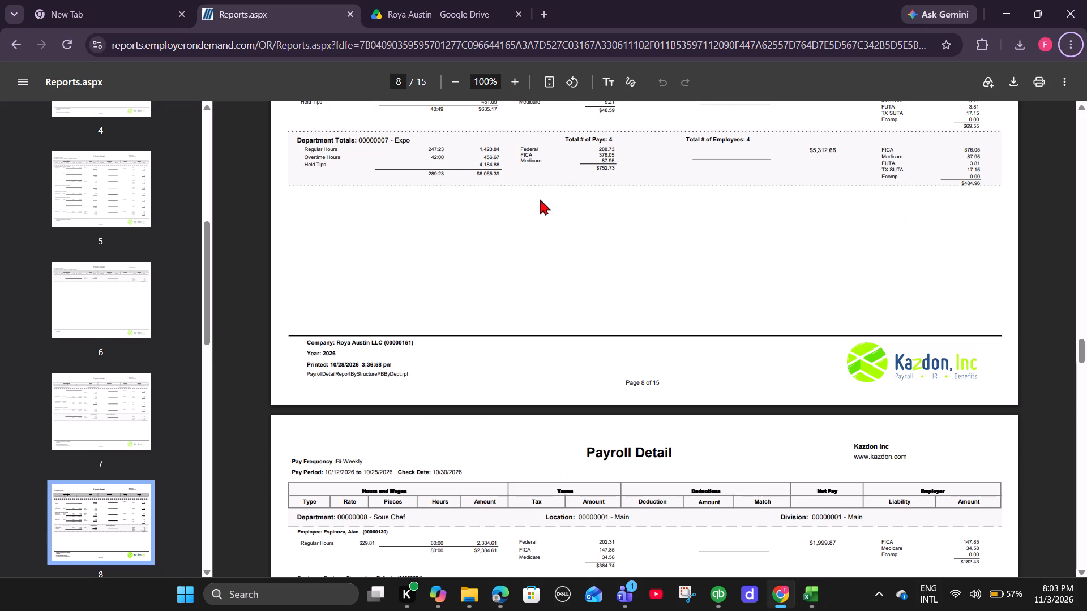
pyautogui.hotkey('alt', 'Tab')
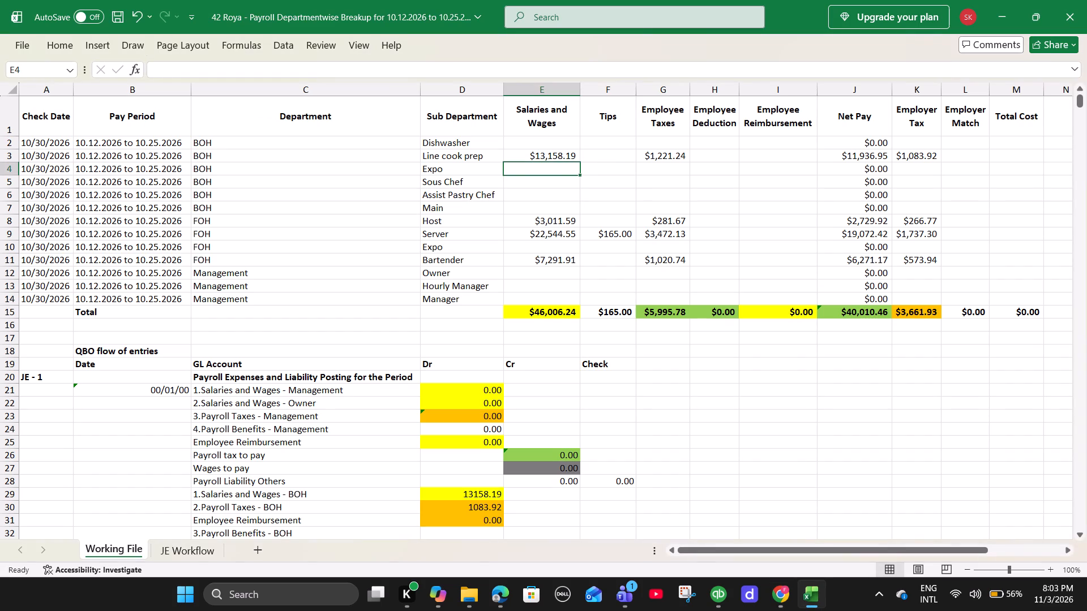
pyautogui.write('6065.39')
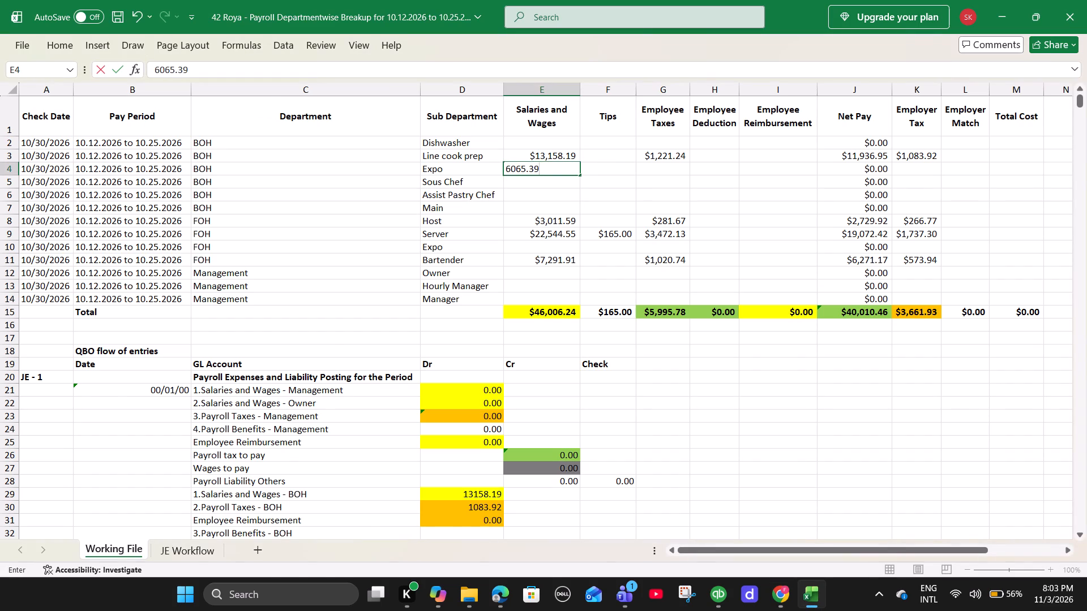
pyautogui.hotkey('alt', 'Tab')
pyautogui.hotkey('alt', 'Tab')
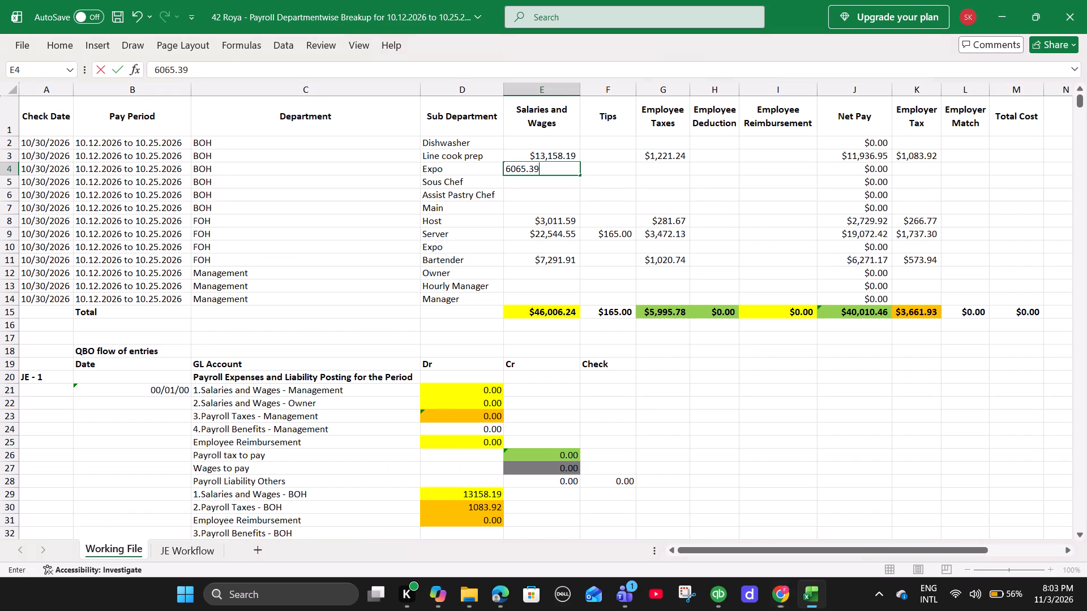
pyautogui.press('Right')
# Enter the Expo tax total from the payroll report as 752.73 in the BOH Expo Employee Taxes, G4.
pyautogui.hotkey('alt', 'Tab')
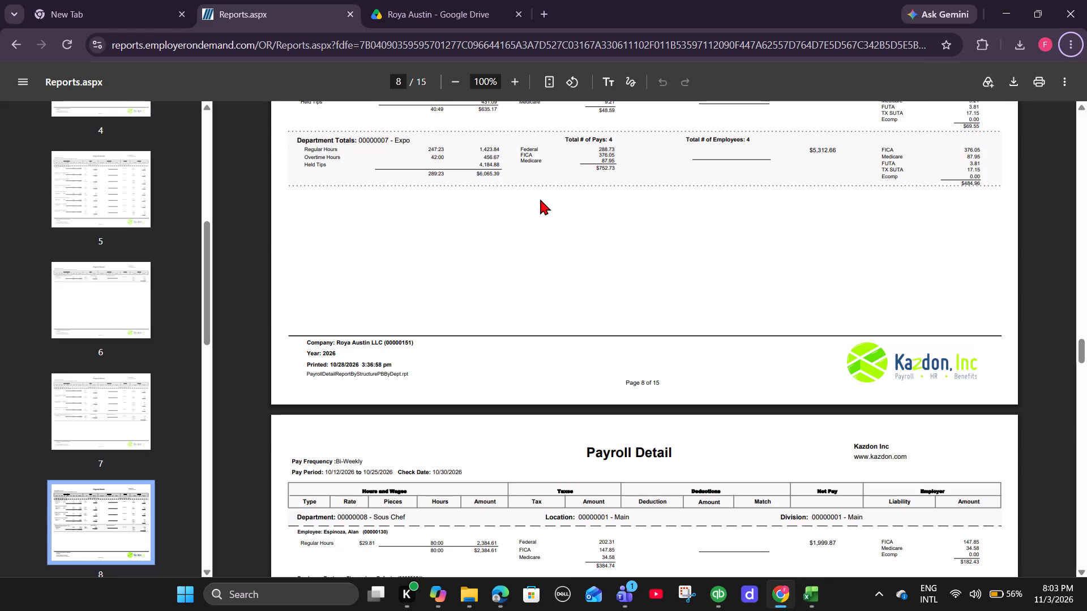
pyautogui.hotkey('alt', 'Tab')
pyautogui.press('Right')
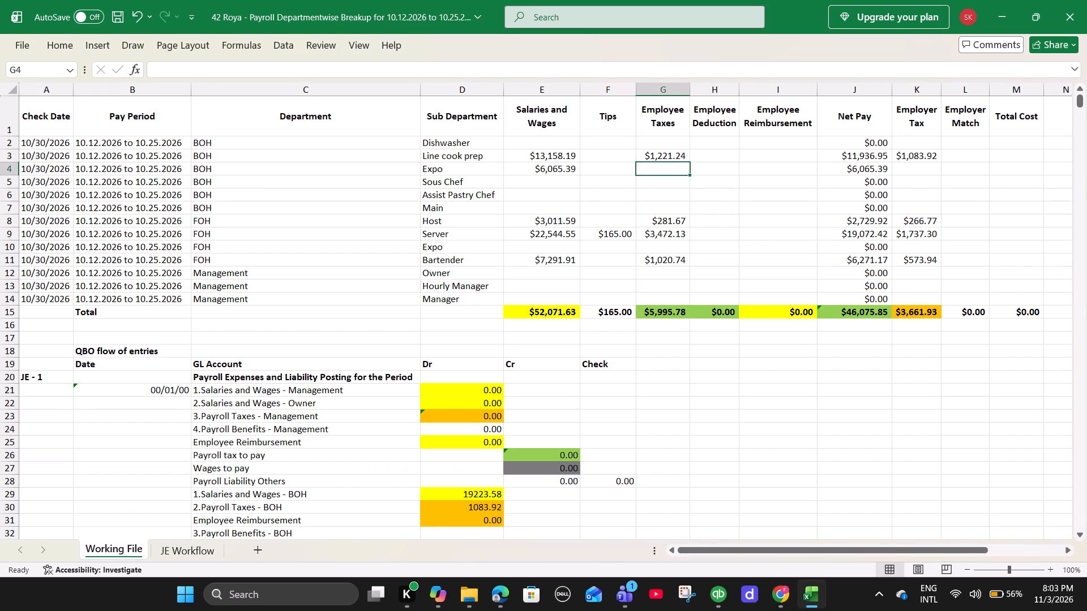
pyautogui.write('752.73')
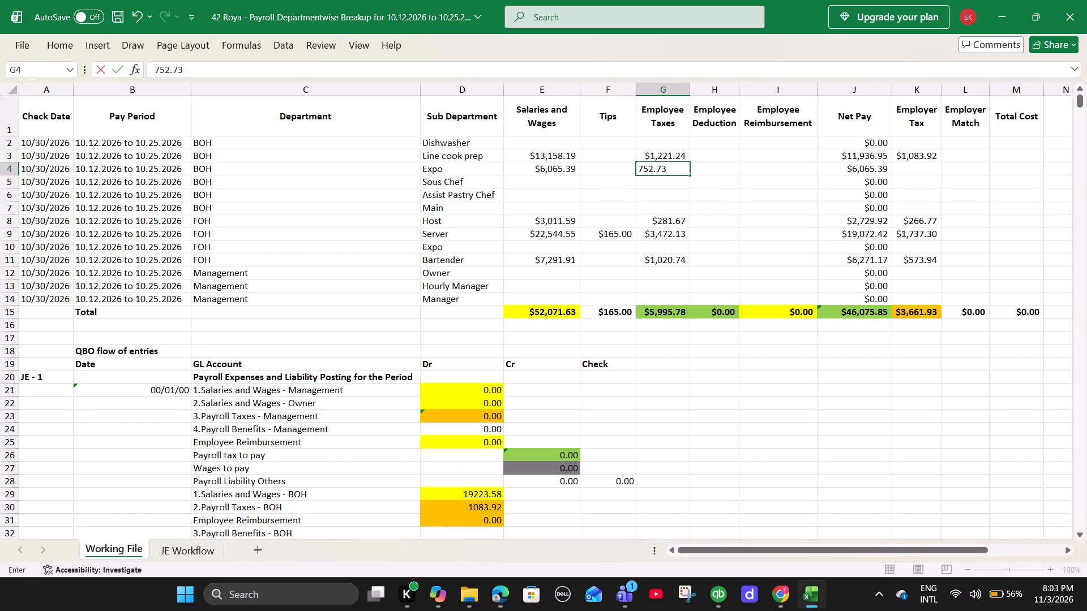
pyautogui.press('Right')
# Compare the Expo net pay with the payroll report and enter 484.96 as the BOH Expo Employer Tax in K4.
pyautogui.hotkey('alt', 'Tab')
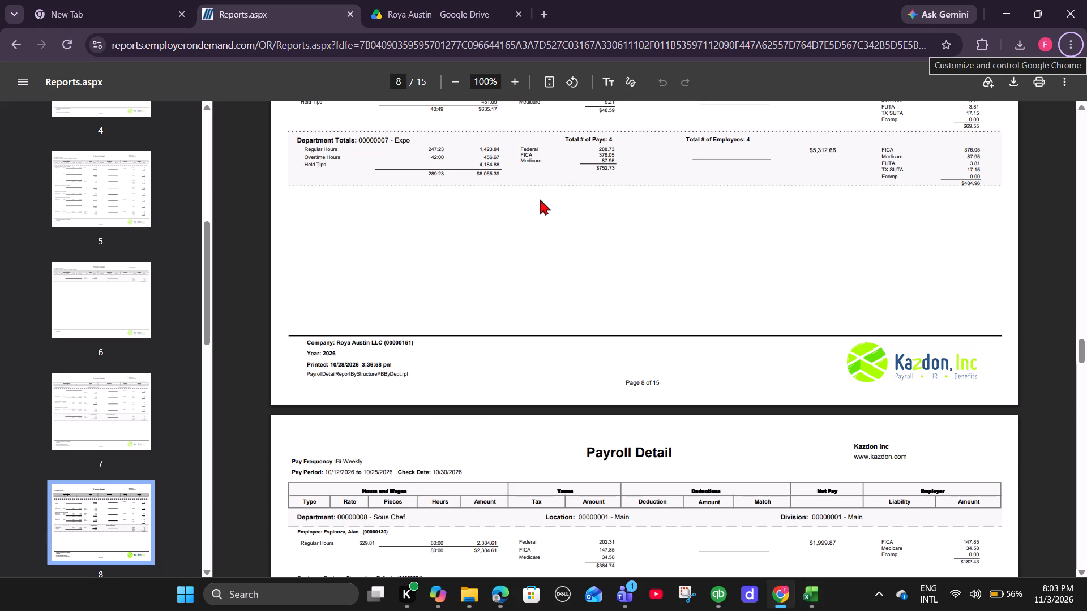
pyautogui.hotkey('alt', 'Tab')
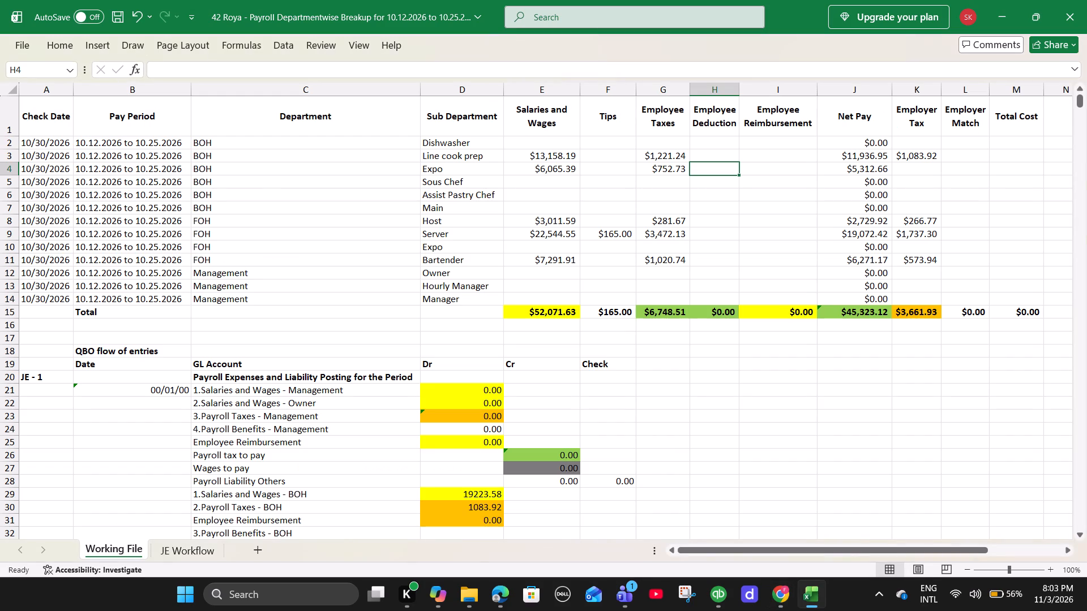
pyautogui.press('Right')
pyautogui.press('Right')
pyautogui.press('Right')
pyautogui.hotkey('alt', 'Tab')
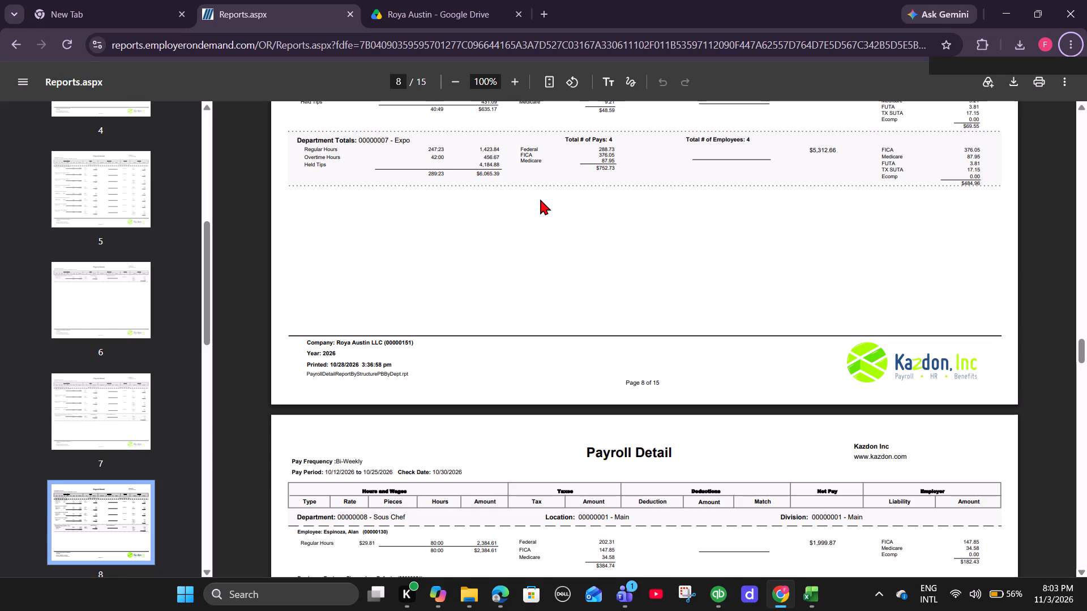
pyautogui.hotkey('alt', 'Tab')
pyautogui.write('484.96')
pyautogui.press('Right')
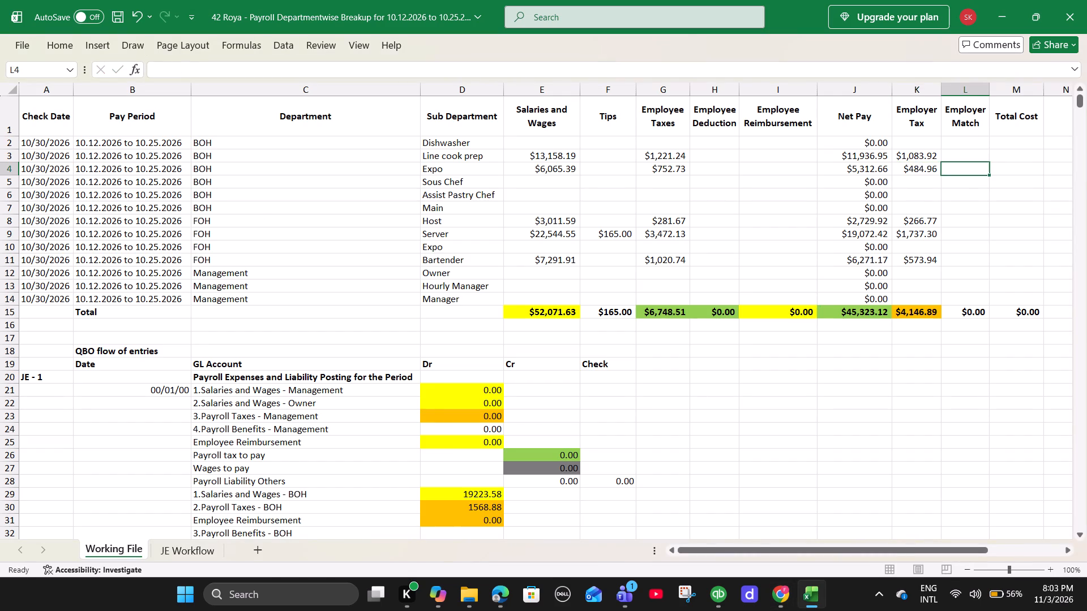
# Find the Sous Chef department totals in the payroll report and enter 5076.91 as the Sous Chef Salaries and Wages in E5.
pyautogui.hotkey('alt', 'Tab')
pyautogui.scroll(-3, 536, 199)
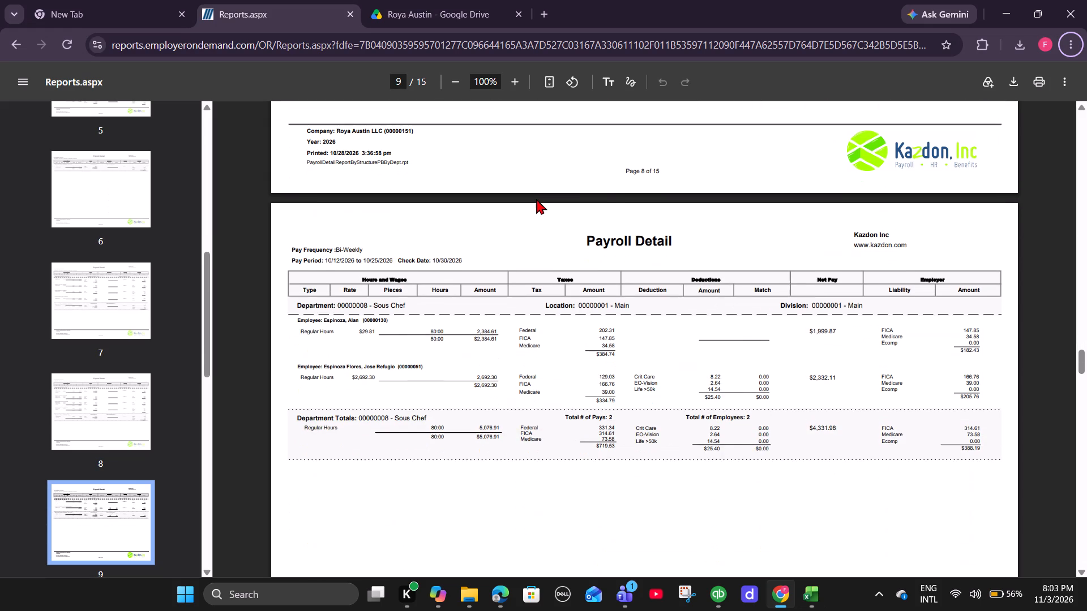
pyautogui.scroll(-4, 536, 199)
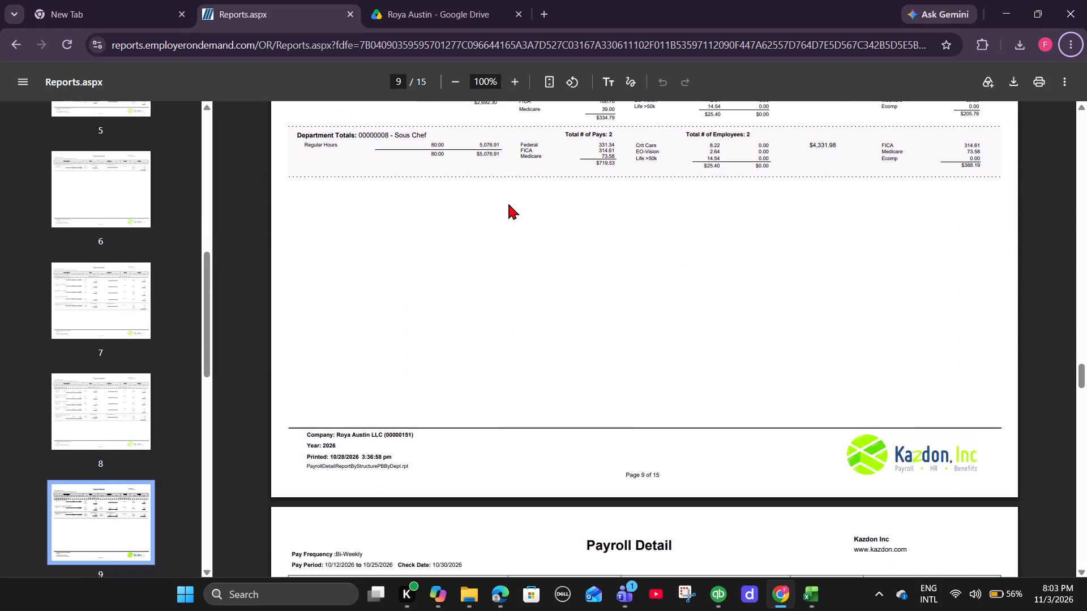
pyautogui.scroll(1, 508, 204)
pyautogui.hotkey('alt', 'Tab')
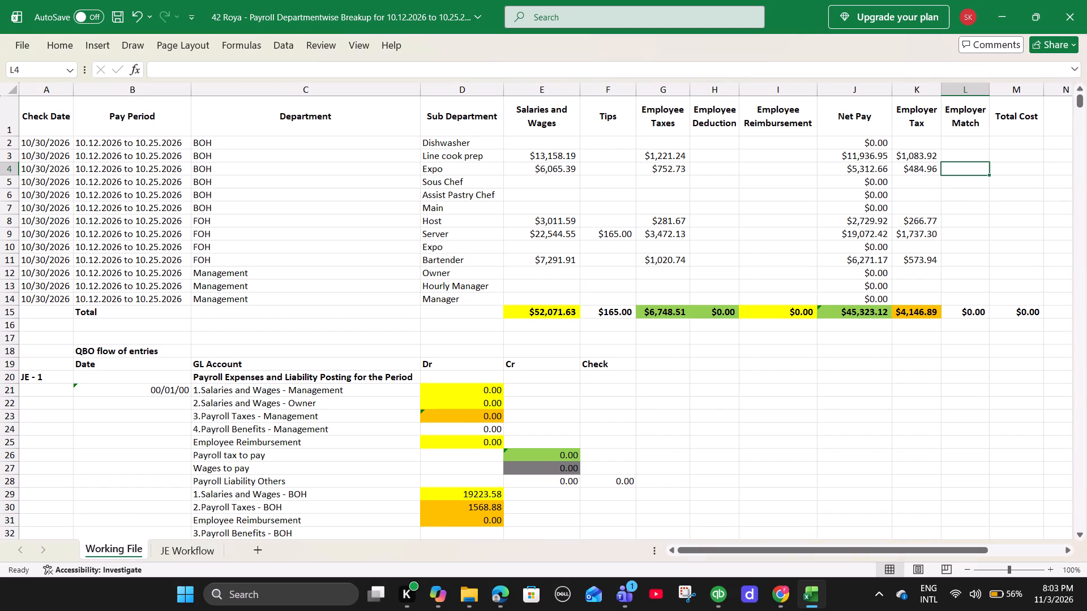
pyautogui.click(515, 181)
pyautogui.hotkey('alt', 'Tab')
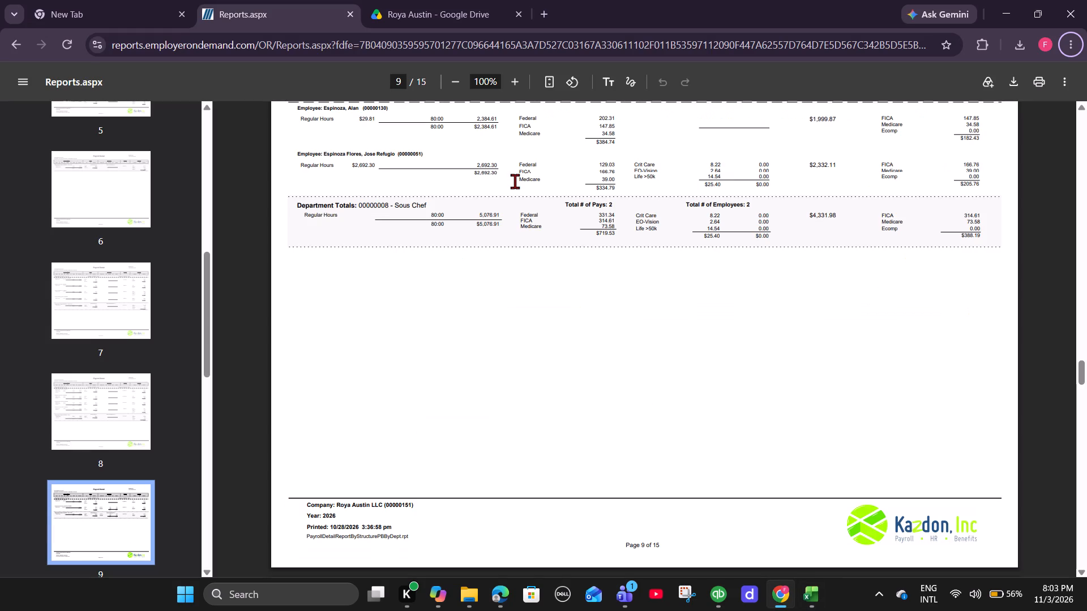
pyautogui.hotkey('alt', 'Tab')
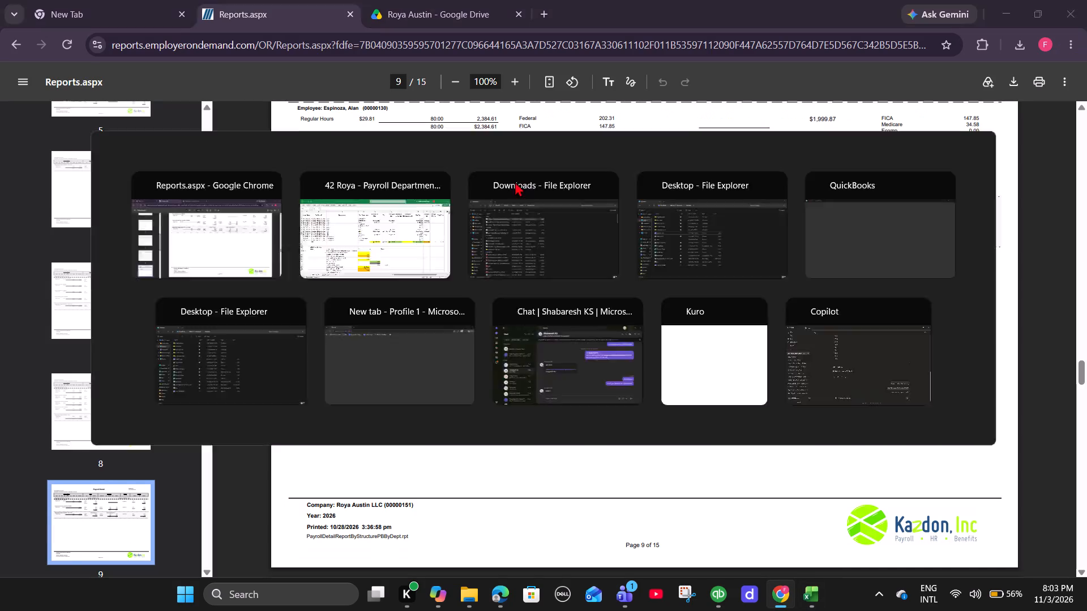
pyautogui.write('507')
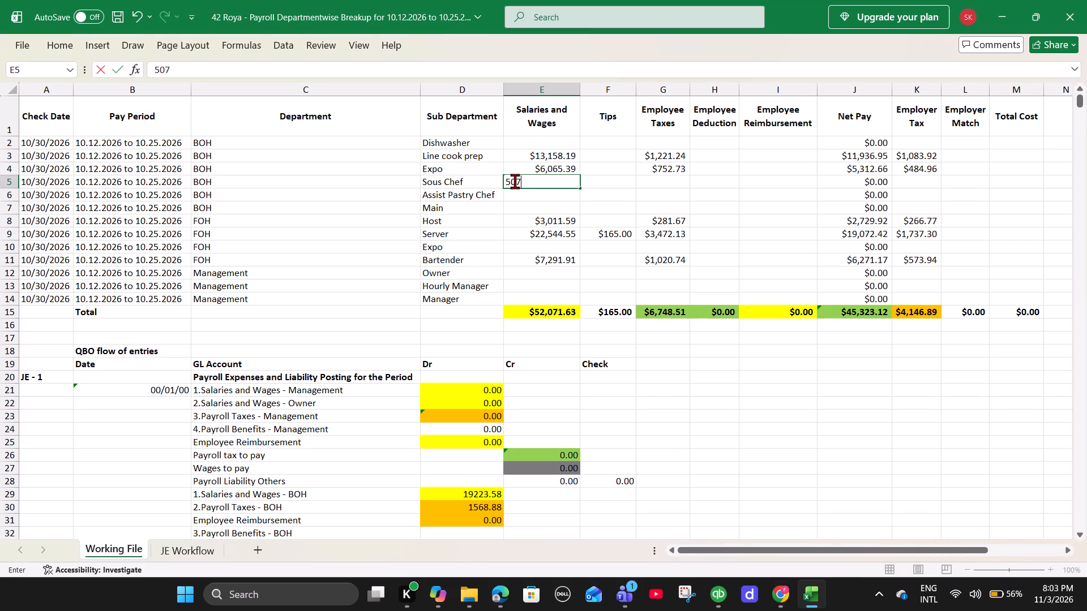
pyautogui.write('6.91')
pyautogui.press('Right')
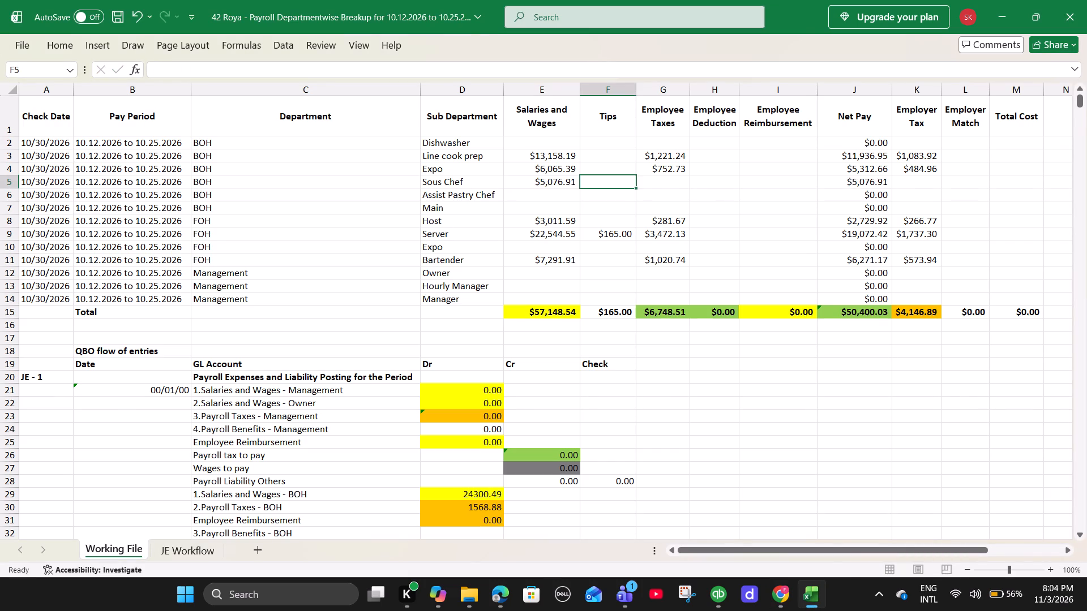
# Enter the Sous Chef tax total from the payroll report as 719.53 in Employee Taxes, G5.
pyautogui.hotkey('alt', 'Tab')
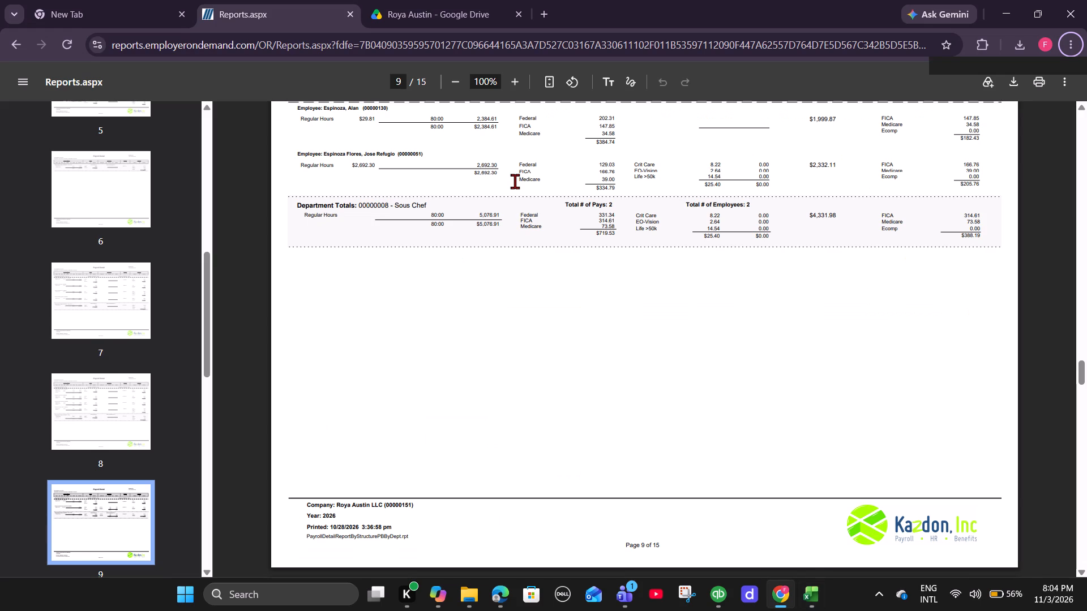
pyautogui.hotkey('alt', 'Tab')
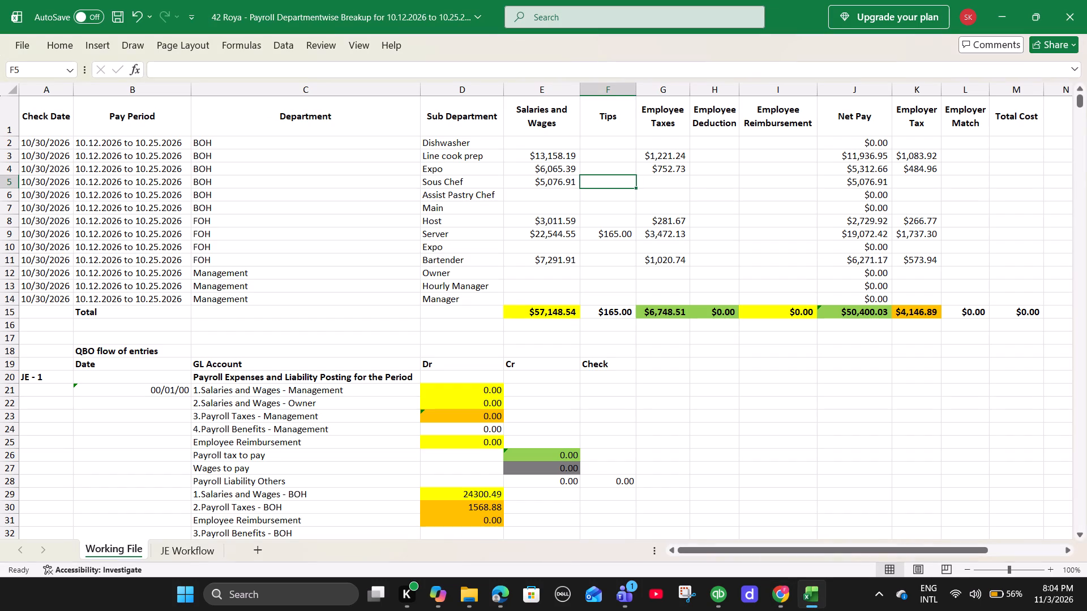
pyautogui.press('Right')
pyautogui.write('719.53')
pyautogui.press('Right')
# Enter the Sous Chef deduction total from the payroll report as 25.40 in Employee Deduction, H5.
pyautogui.hotkey('alt', 'Tab')
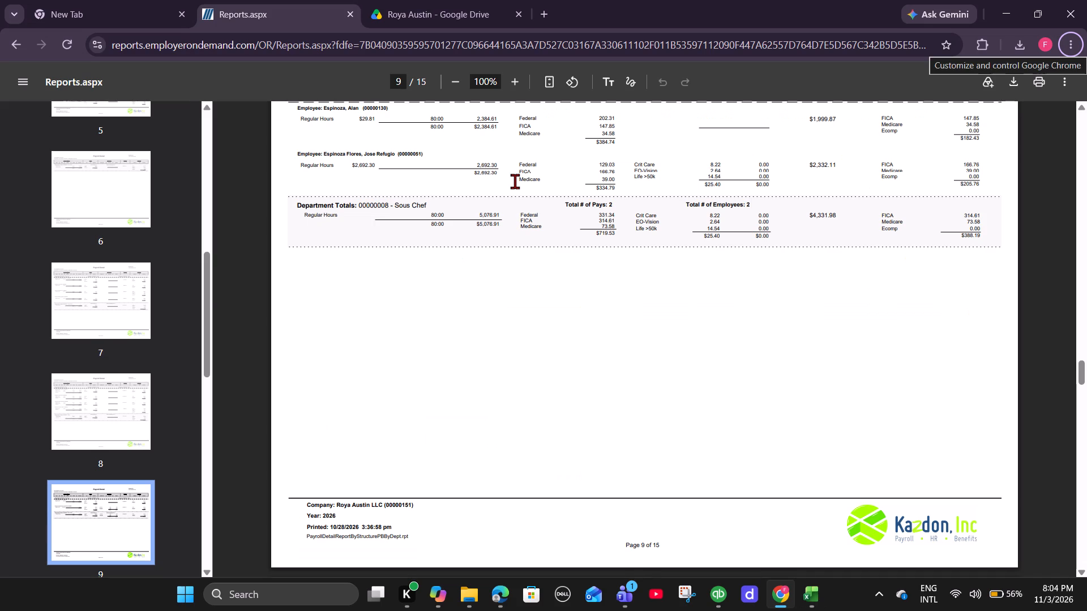
pyautogui.hotkey('alt', 'Tab')
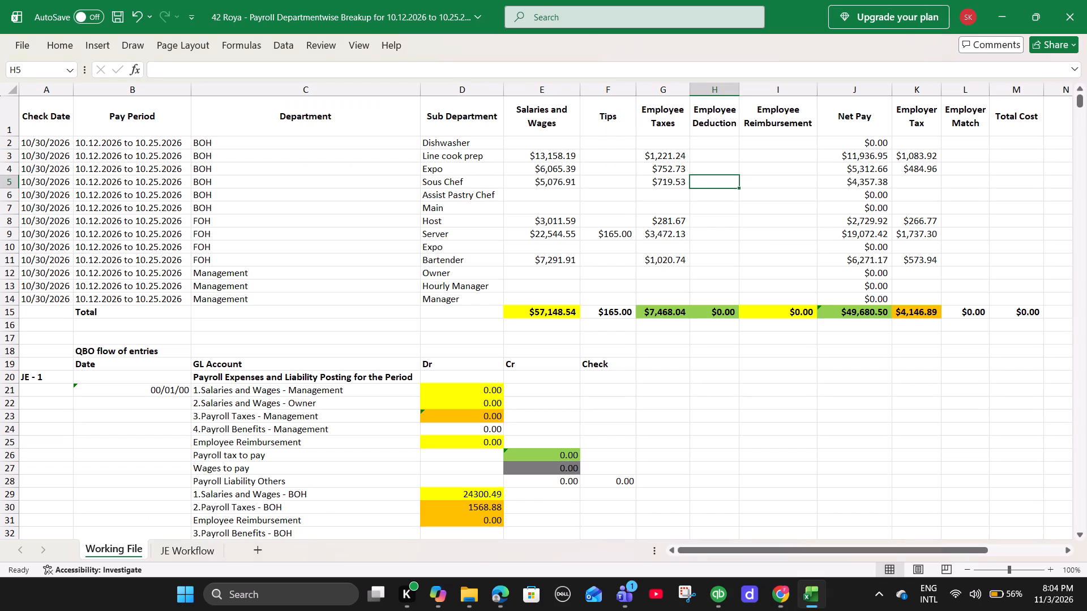
pyautogui.hotkey('alt', 'Tab')
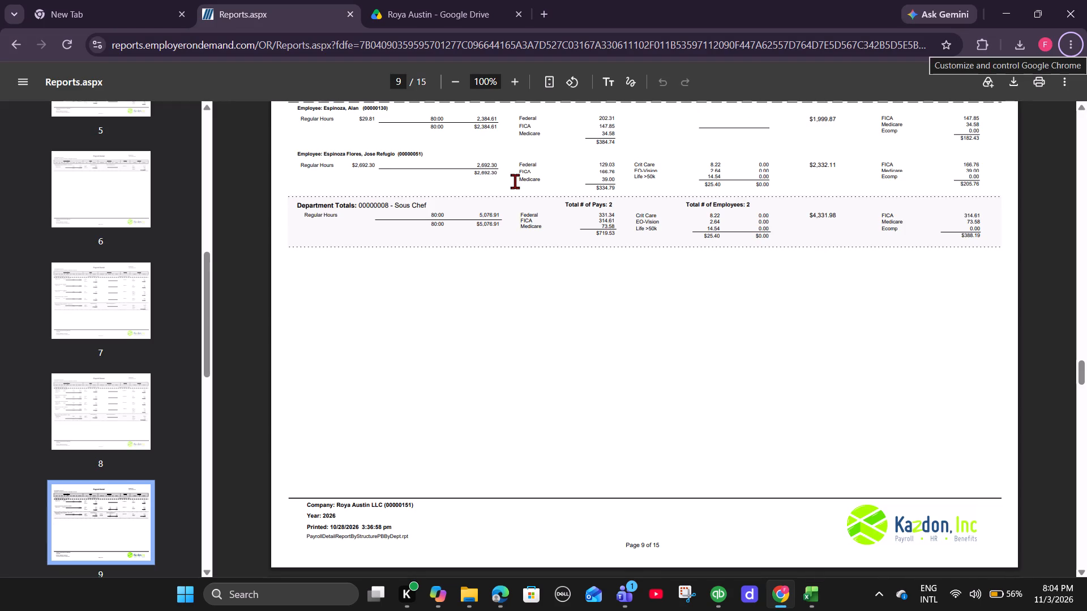
pyautogui.scroll(1, 508, 293)
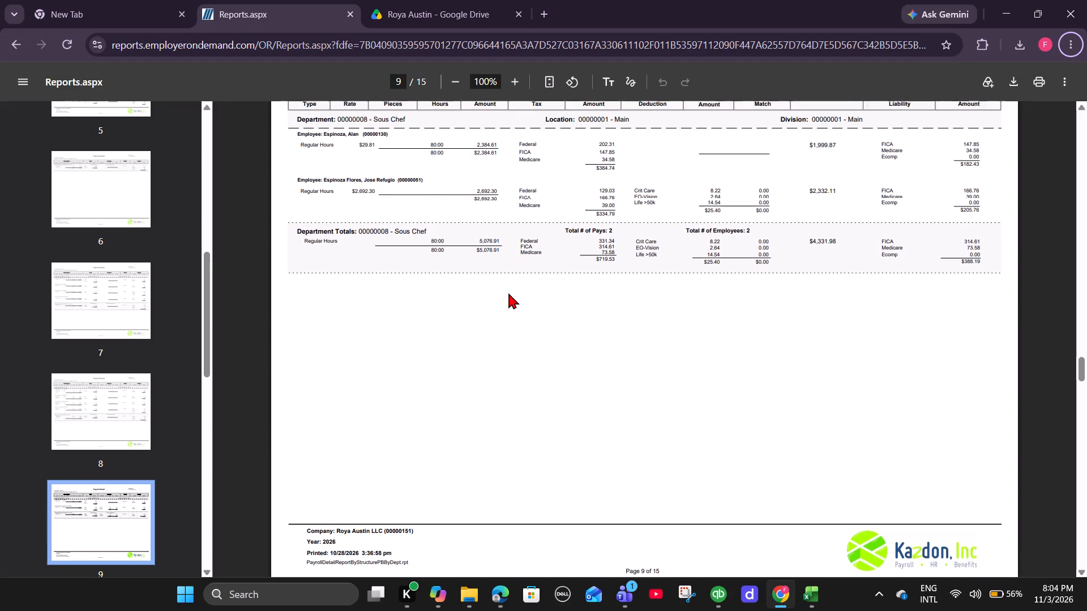
pyautogui.scroll(1, 508, 293)
pyautogui.scroll(-2, 508, 293)
pyautogui.hotkey('alt', 'Tab')
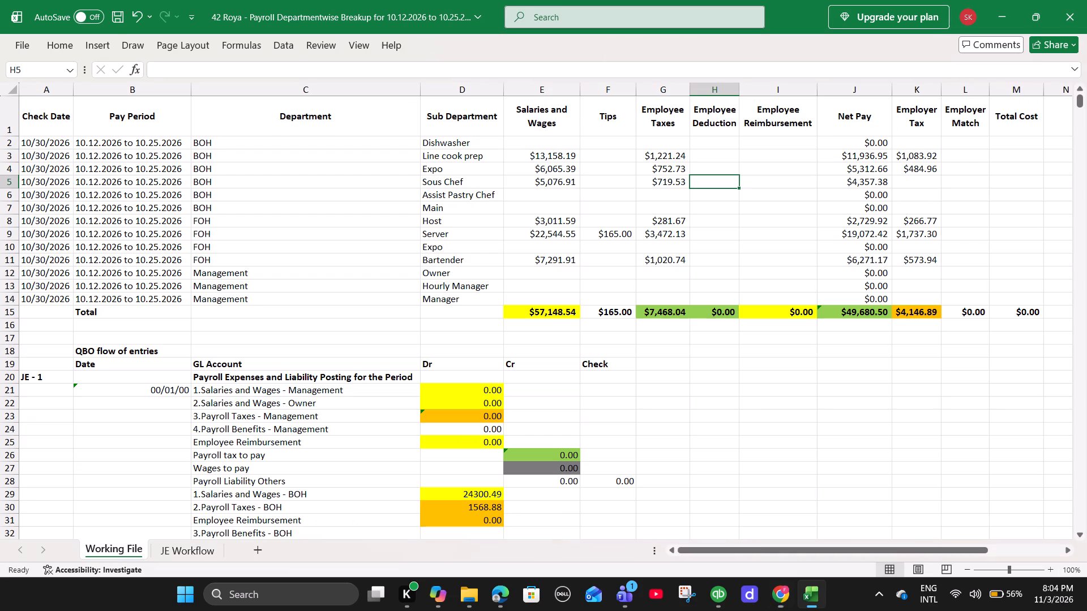
pyautogui.write('25')
pyautogui.write('.40')
pyautogui.press('Right')
# Compare the Sous Chef net pay with the payroll report and enter 388.19 as the Employer Tax in K5.
pyautogui.hotkey('alt', 'Tab')
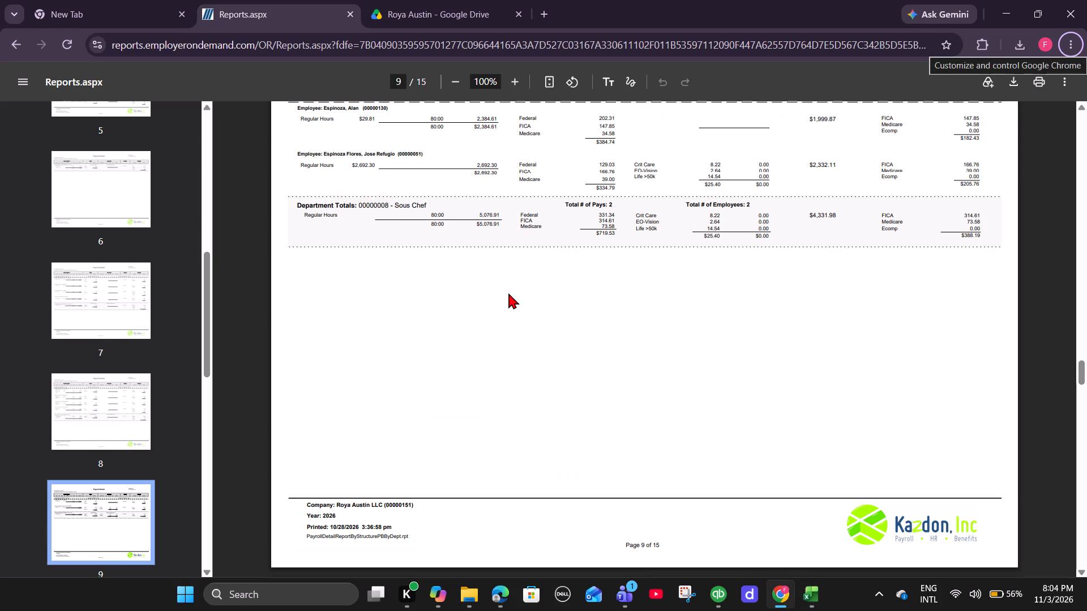
pyautogui.hotkey('alt', 'Tab')
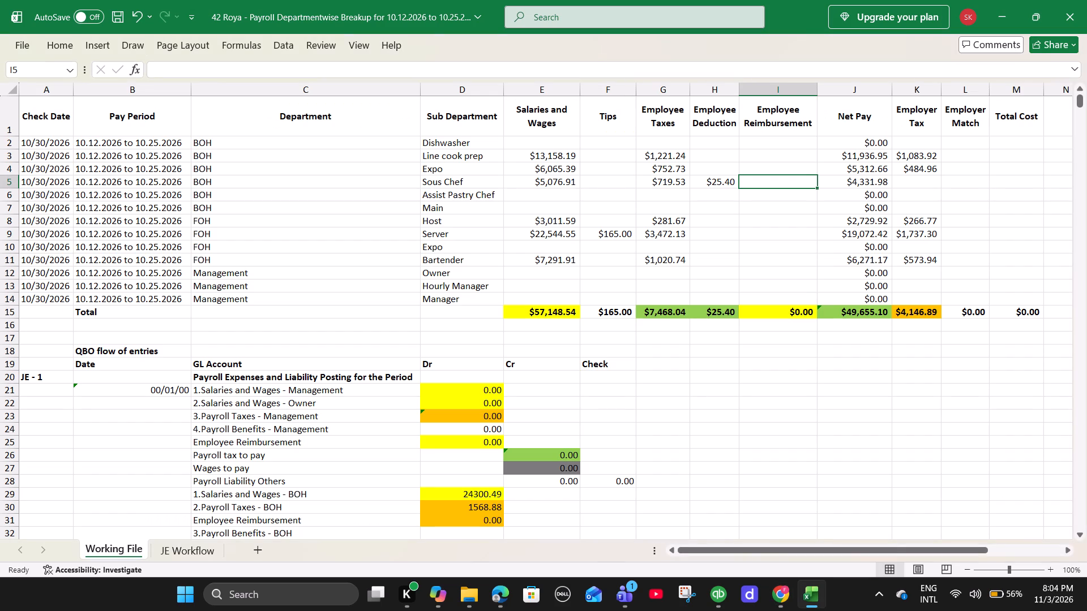
pyautogui.press('Right')
pyautogui.press('Right')
pyautogui.hotkey('alt', 'Tab')
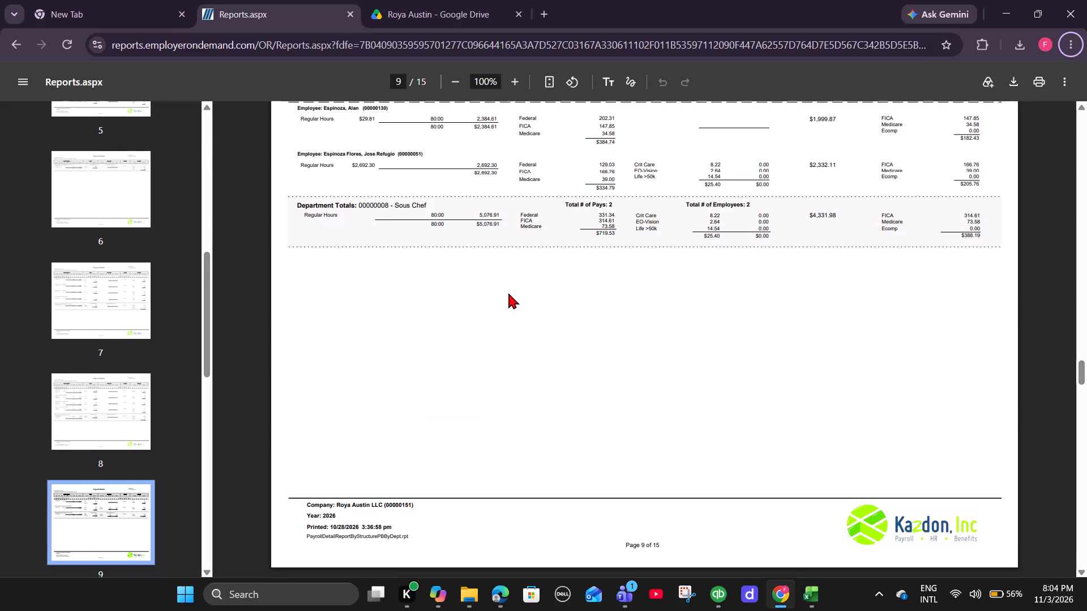
pyautogui.hotkey('alt', 'Tab')
pyautogui.write('388.19')
pyautogui.press('Right')
# Find the Dishwasher department totals in the payroll report and enter 2727.18 as the Dishwasher Salaries and Wages in E2.
pyautogui.hotkey('alt', 'Tab')
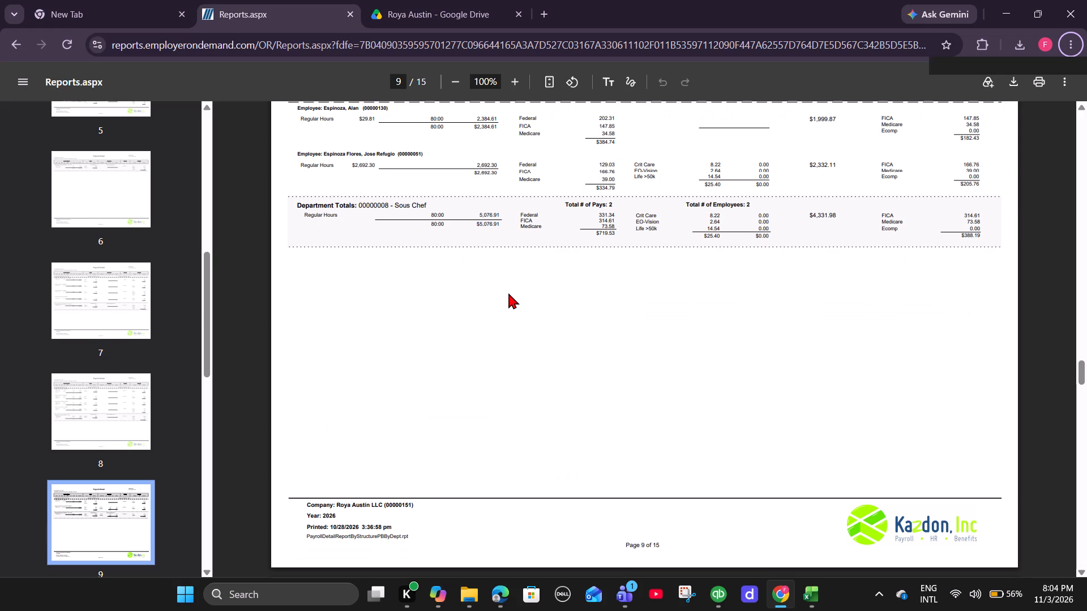
pyautogui.scroll(-6, 508, 293)
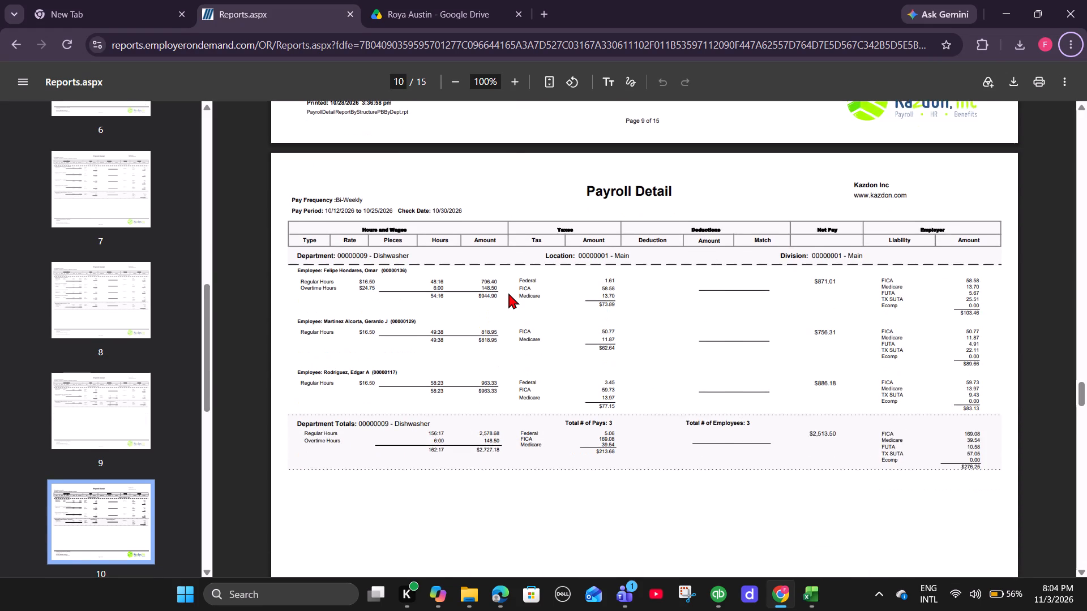
pyautogui.scroll(-1, 508, 293)
pyautogui.hotkey('alt', 'Tab')
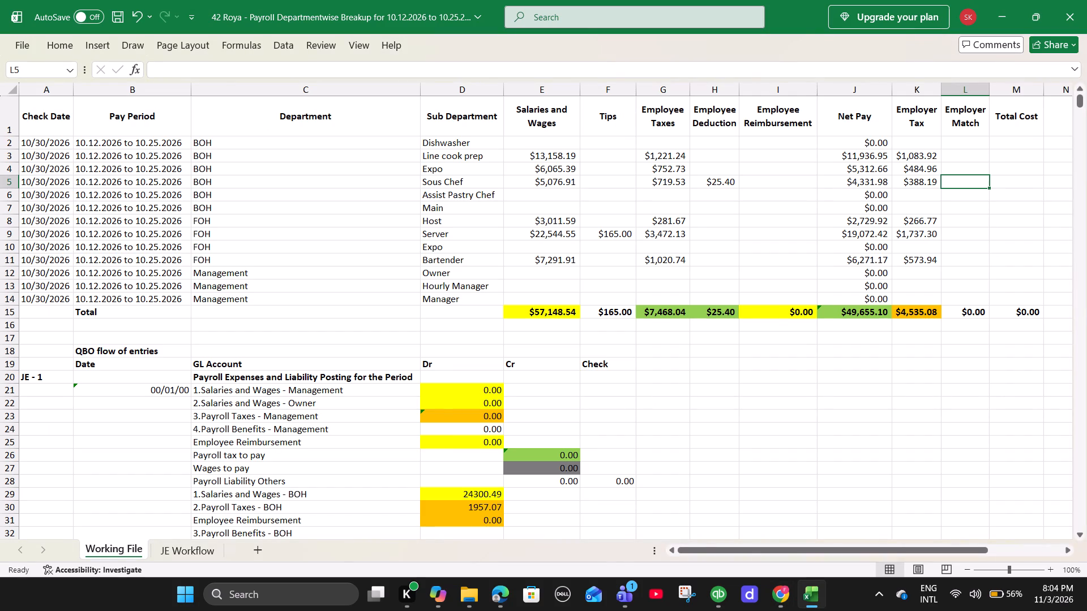
pyautogui.click(504, 143)
pyautogui.hotkey('alt', 'Tab')
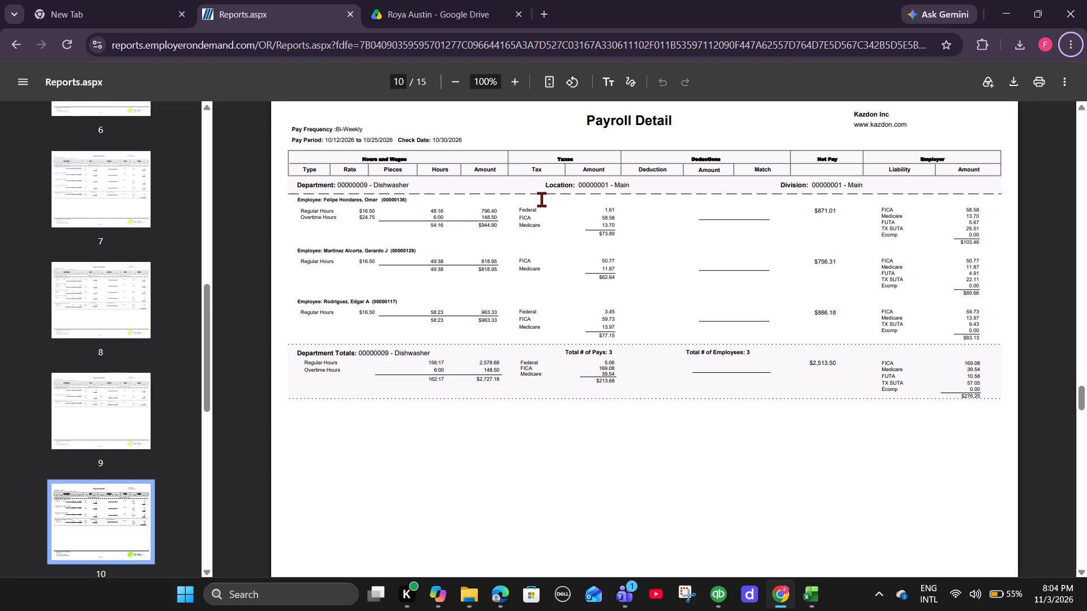
pyautogui.hotkey('alt', 'Tab')
pyautogui.write('2727.18')
pyautogui.press('Right')
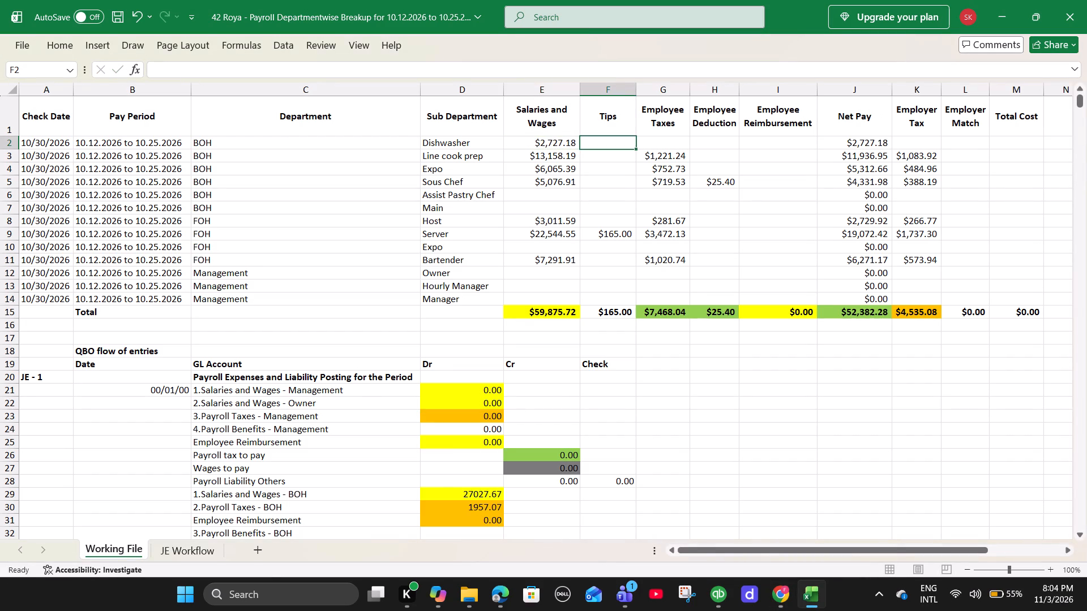
# Enter the Dishwasher tax total from the payroll report as 213.68 in Employee Taxes, G2.
pyautogui.hotkey('alt', 'Tab')
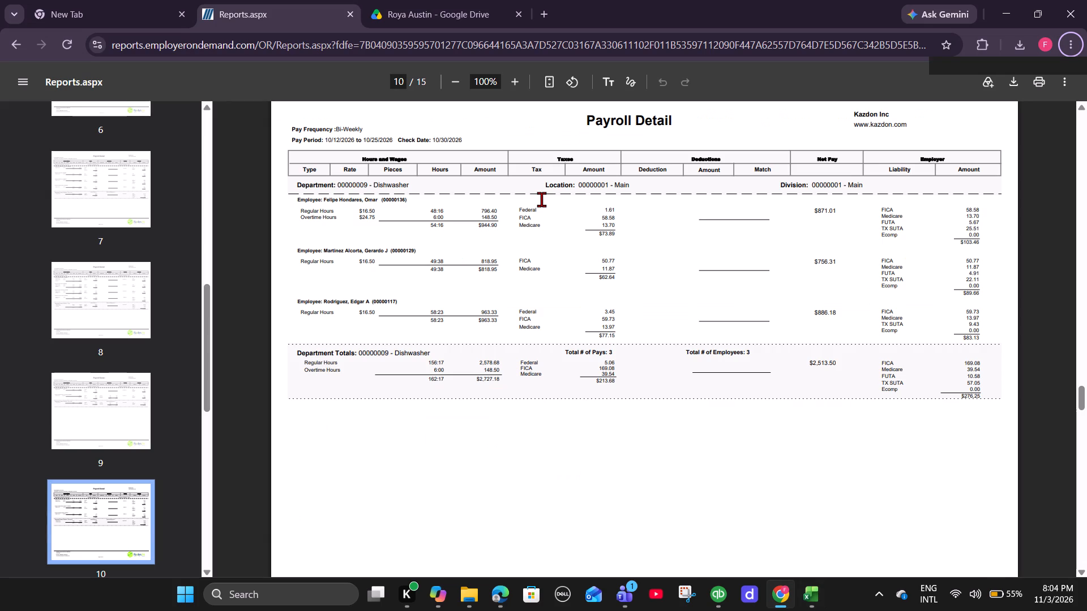
pyautogui.hotkey('alt', 'Tab')
pyautogui.press('Right')
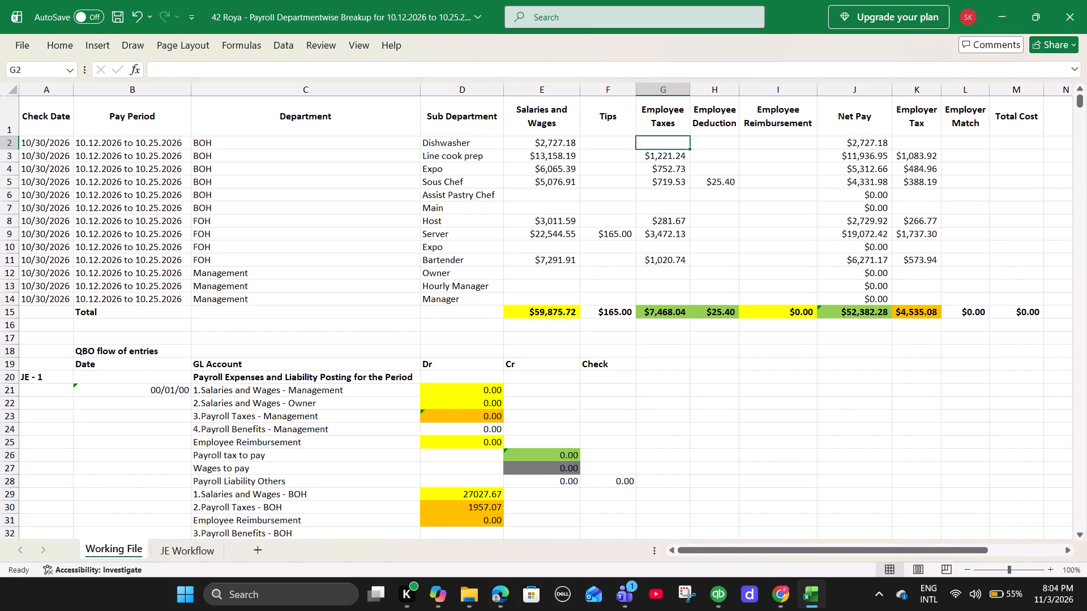
pyautogui.write('213.68')
pyautogui.press('Right')
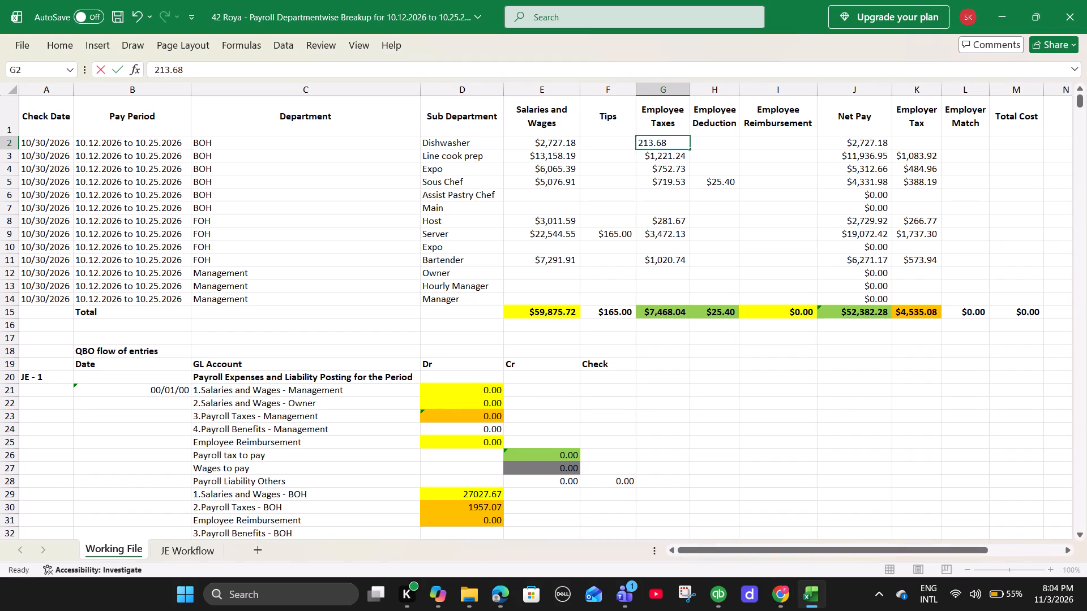
# Check the Dishwasher deductions and net pay against the payroll report and enter 276.25 as the Employer Tax in K2.
pyautogui.hotkey('alt', 'Tab')
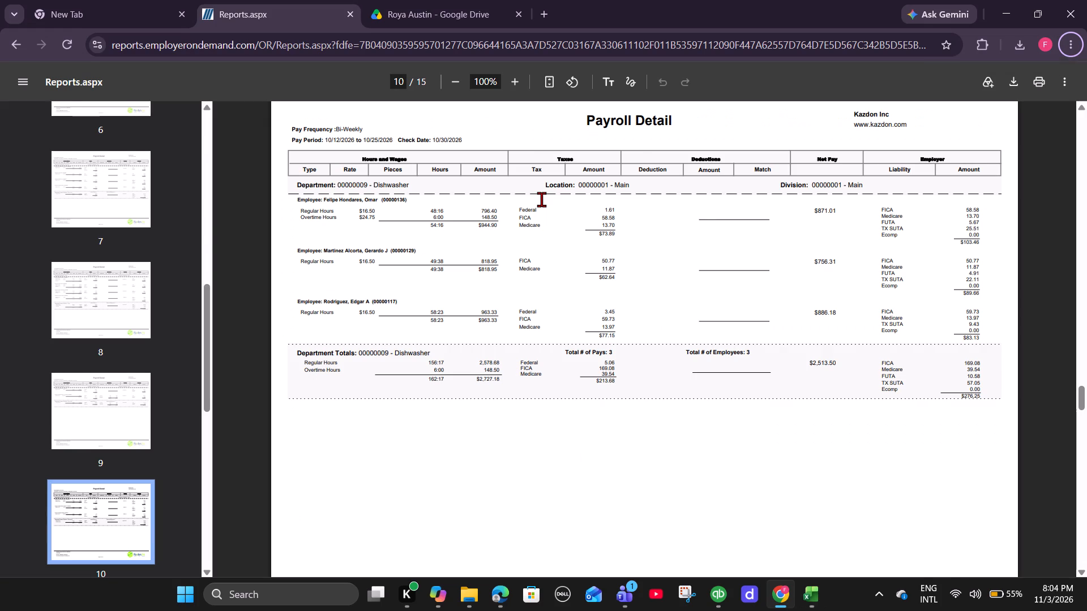
pyautogui.hotkey('alt', 'Tab')
pyautogui.press('Right')
pyautogui.press('Right')
pyautogui.press('Right')
pyautogui.hotkey('alt', 'Tab')
pyautogui.hotkey('alt', 'Tab')
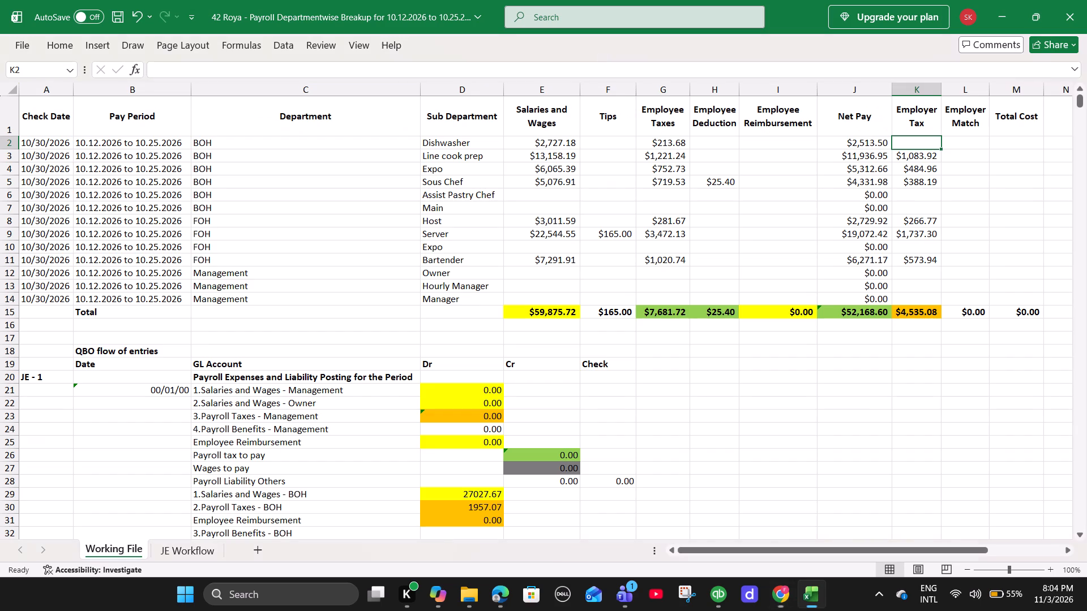
pyautogui.write('276.')
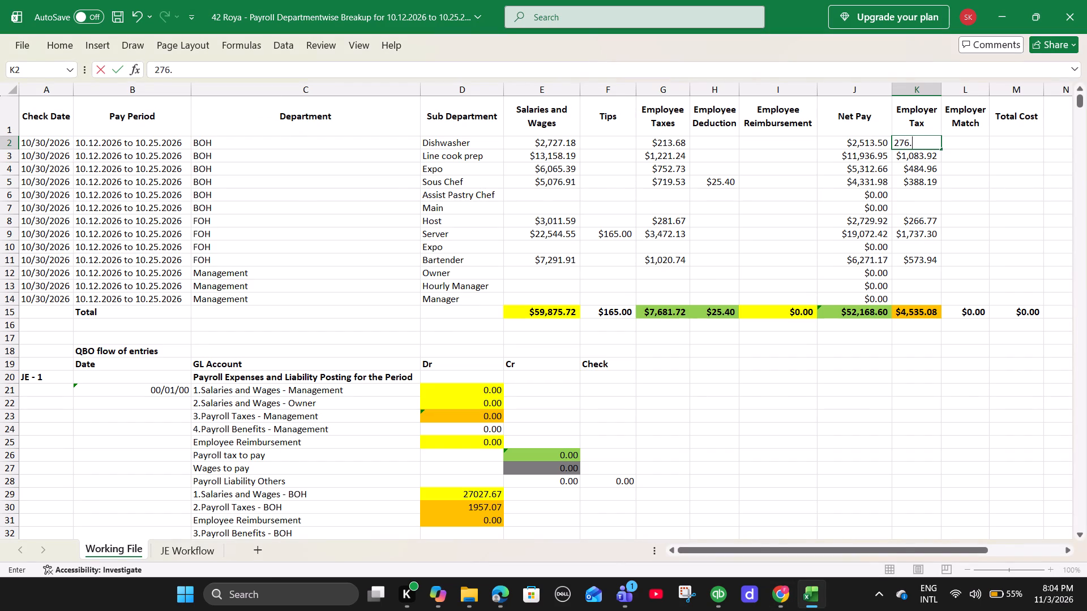
pyautogui.hotkey('alt', 'Tab')
pyautogui.hotkey('alt', 'Tab')
pyautogui.write('25')
pyautogui.press('Right')
# Find the General Manager department totals in the payroll report and enter =3653.84 as the Management Manager Salaries and Wages in E14.
pyautogui.hotkey('alt', 'Tab')
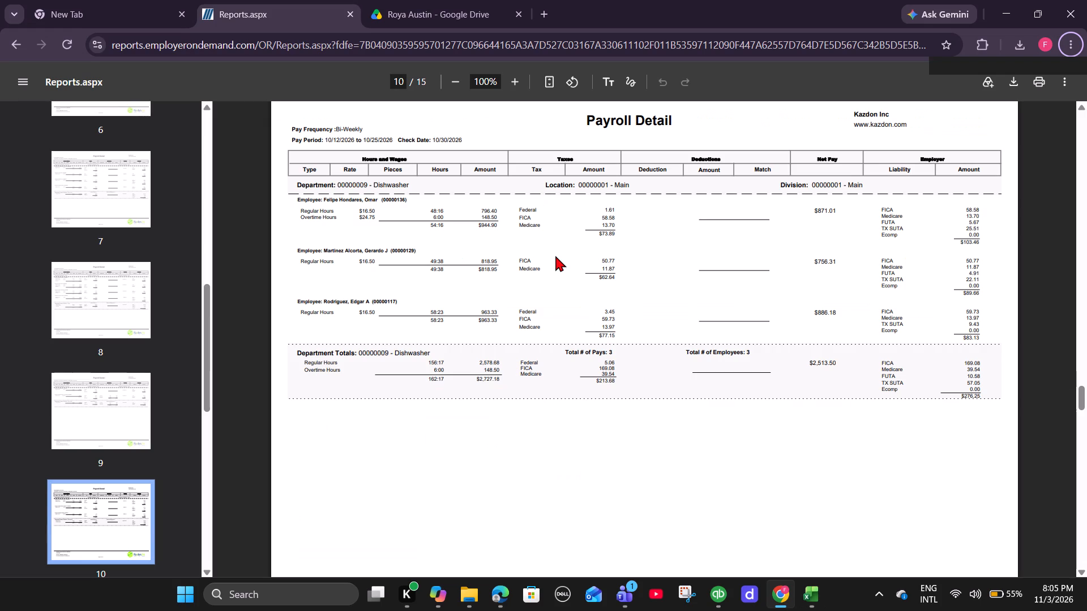
pyautogui.scroll(-9, 555, 256)
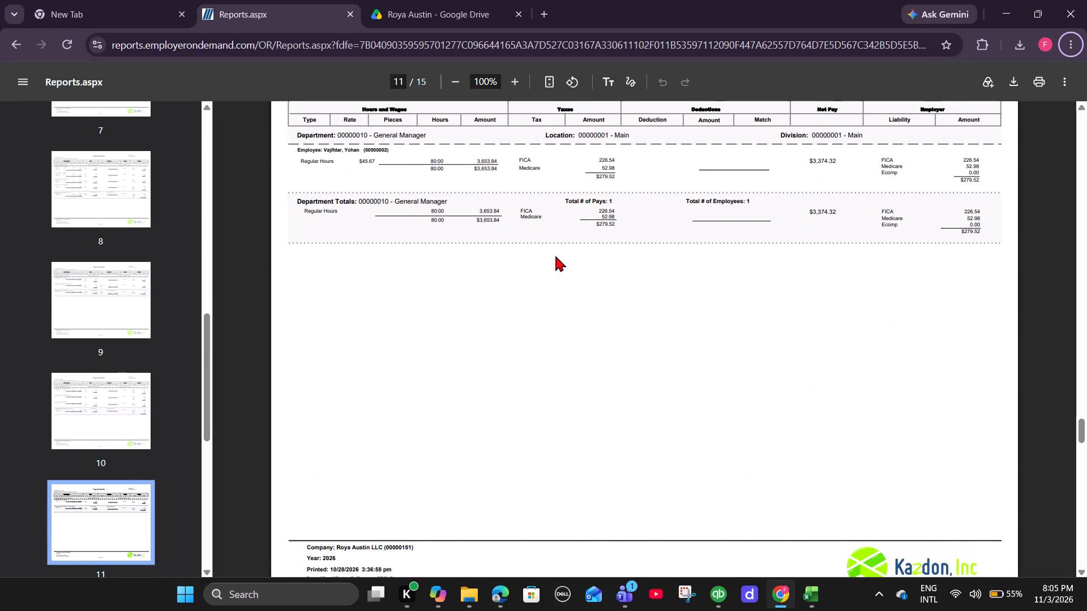
pyautogui.hotkey('alt', 'Tab')
pyautogui.click(535, 294)
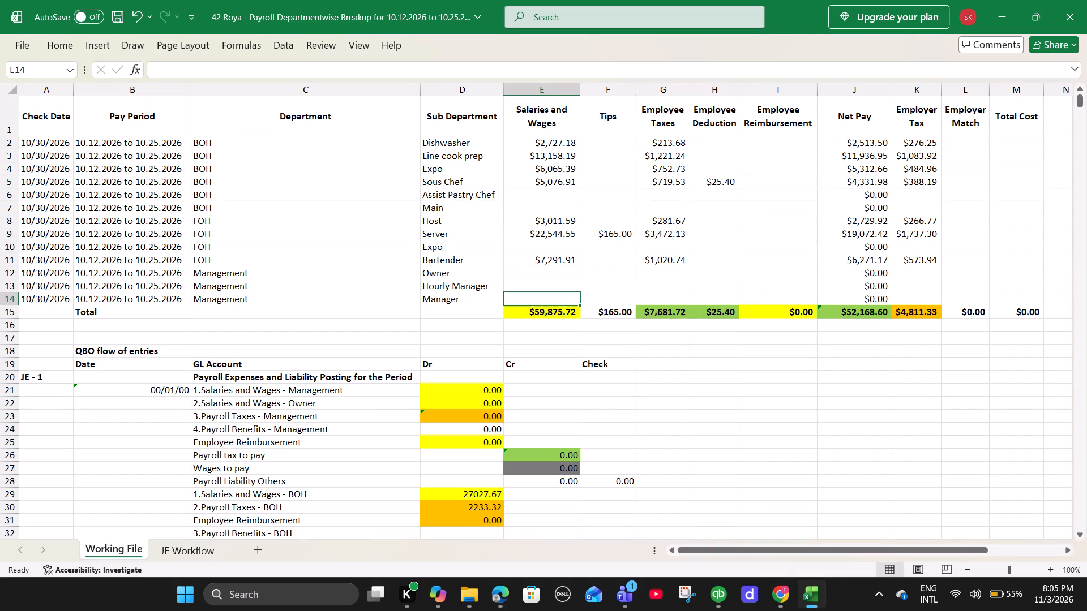
pyautogui.press('=')
pyautogui.hotkey('alt', 'Tab')
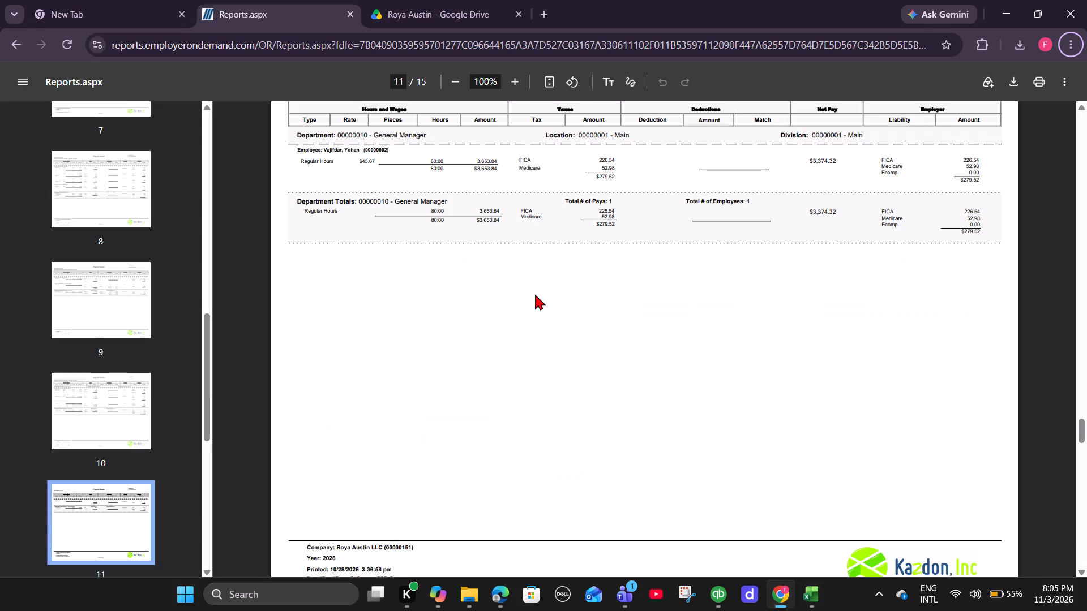
pyautogui.hotkey('alt', 'Tab')
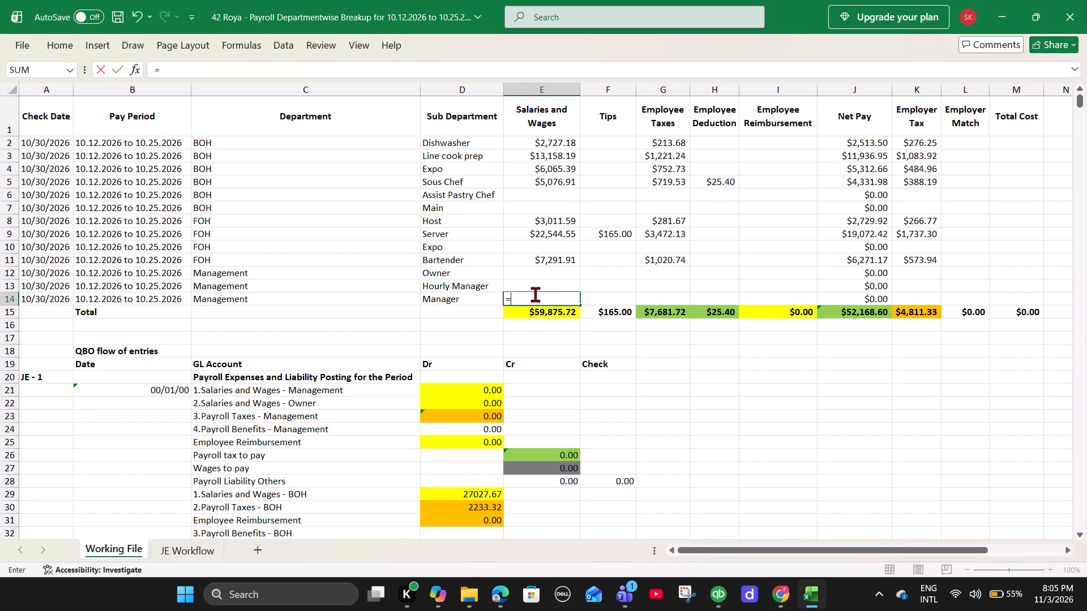
pyautogui.write('35')
pyautogui.press('BackSpace')
pyautogui.press('6')
pyautogui.write('53.')
pyautogui.hotkey('alt', 'Tab')
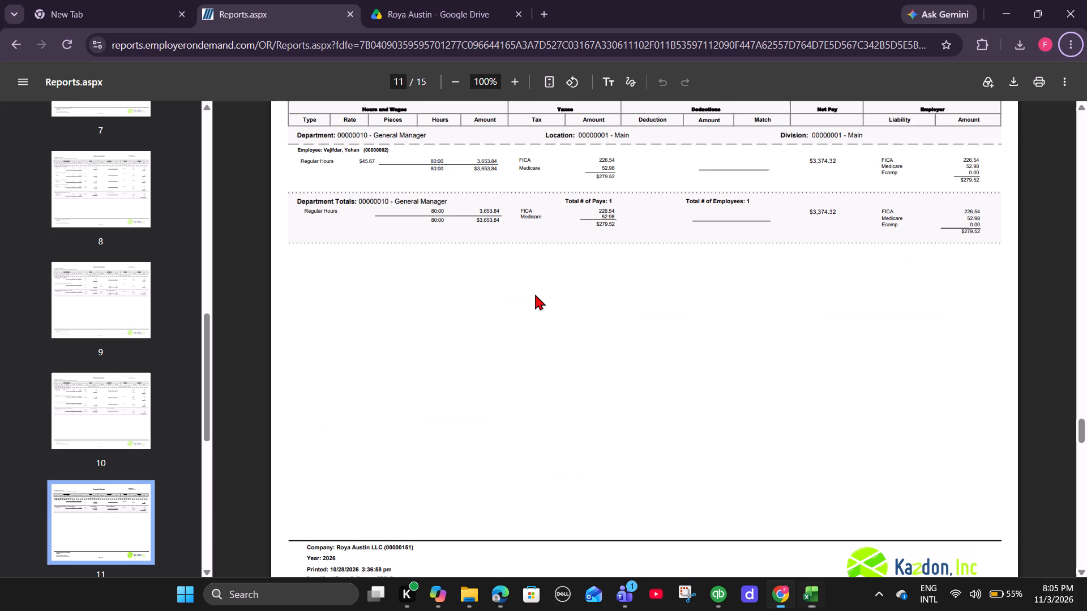
pyautogui.hotkey('alt', 'Tab')
pyautogui.write('84')
pyautogui.press('Right')
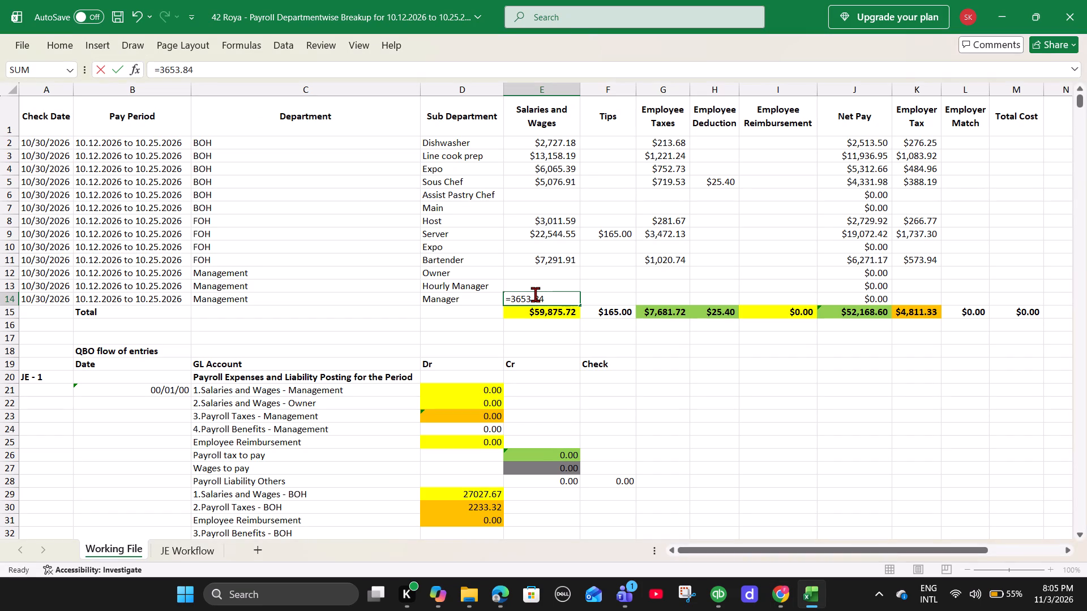
# Enter the General Manager tax total from the payroll report as =279.52 in the Manager Employee Taxes, G14.
pyautogui.press('Right')
pyautogui.hotkey('alt', 'Tab')
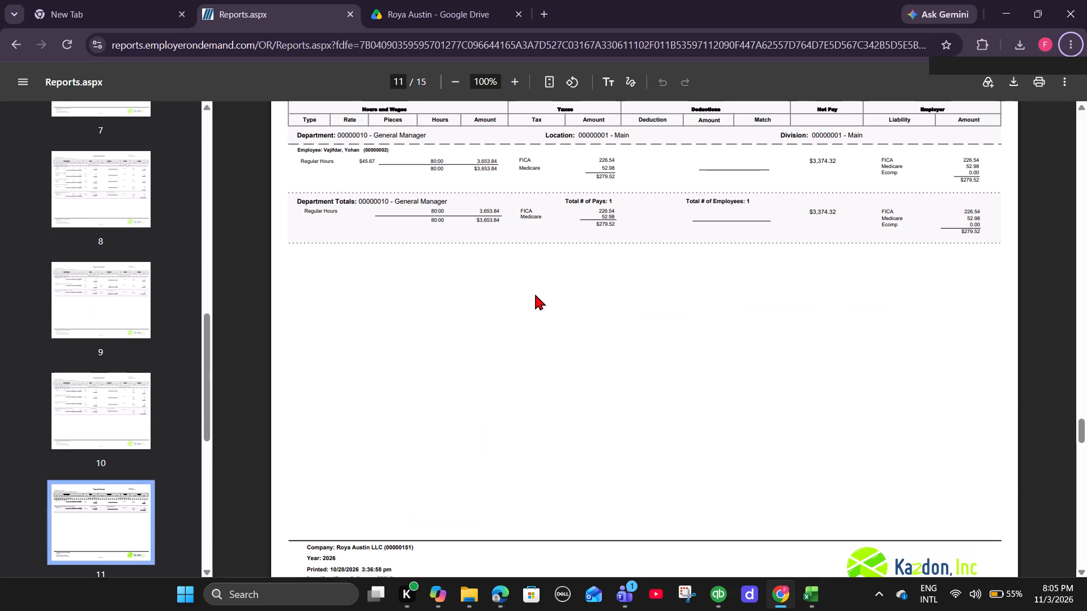
pyautogui.hotkey('alt', 'Tab')
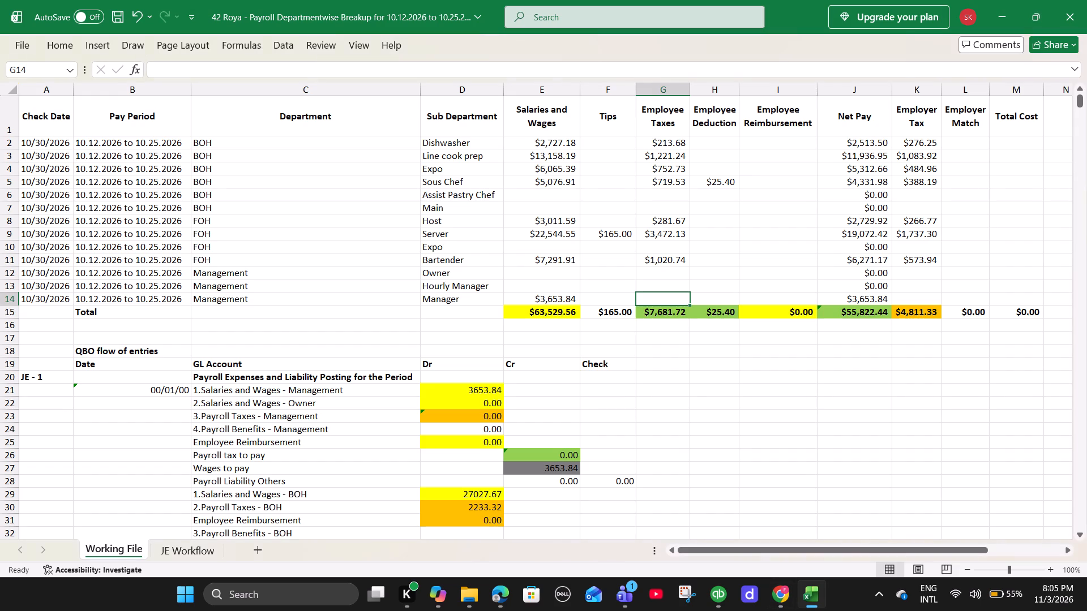
pyautogui.press('=')
pyautogui.write('279.52')
pyautogui.press('Right')
# Enter the General Manager employer tax total from the payroll report as =279.52 in the Manager Employer Tax, K14.
pyautogui.hotkey('alt', 'Tab')
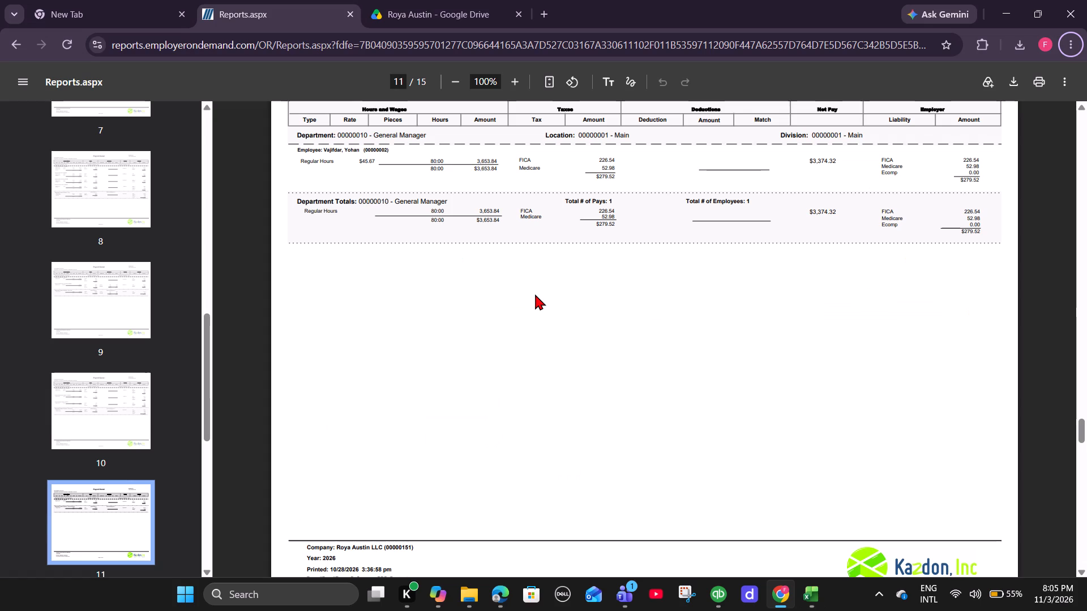
pyautogui.hotkey('alt', 'Tab')
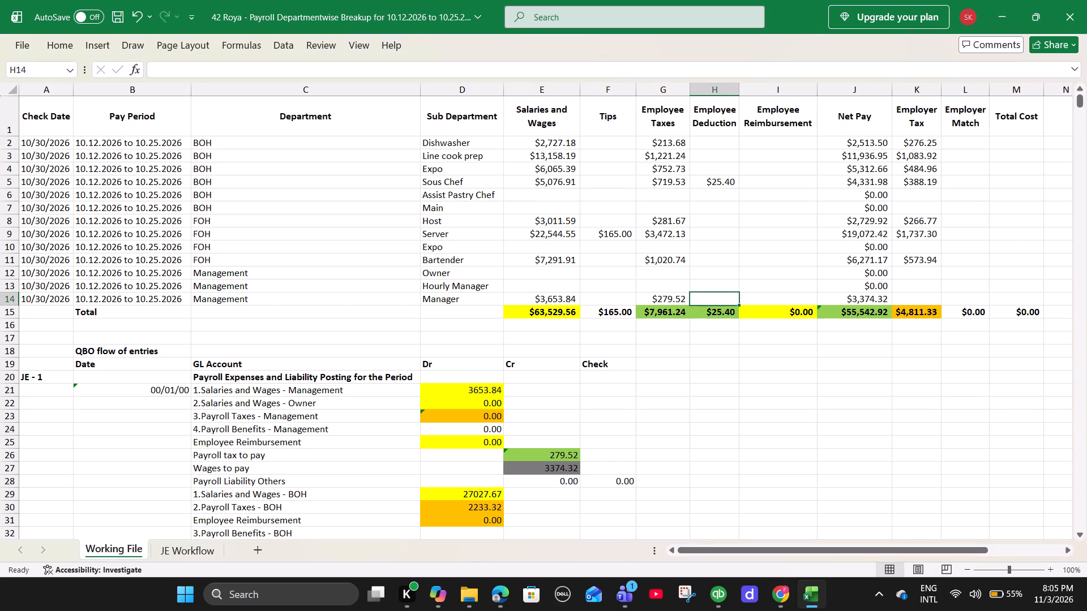
pyautogui.press('Right')
pyautogui.press('Right')
pyautogui.press('Right')
pyautogui.press('=')
pyautogui.hotkey('alt', 'Tab')
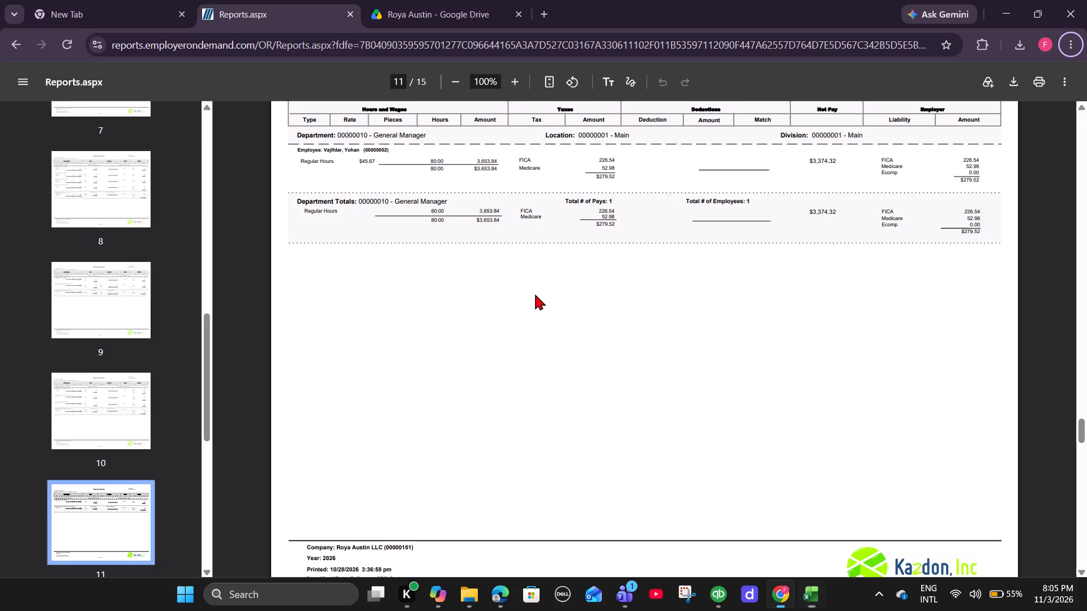
pyautogui.hotkey('alt', 'Tab')
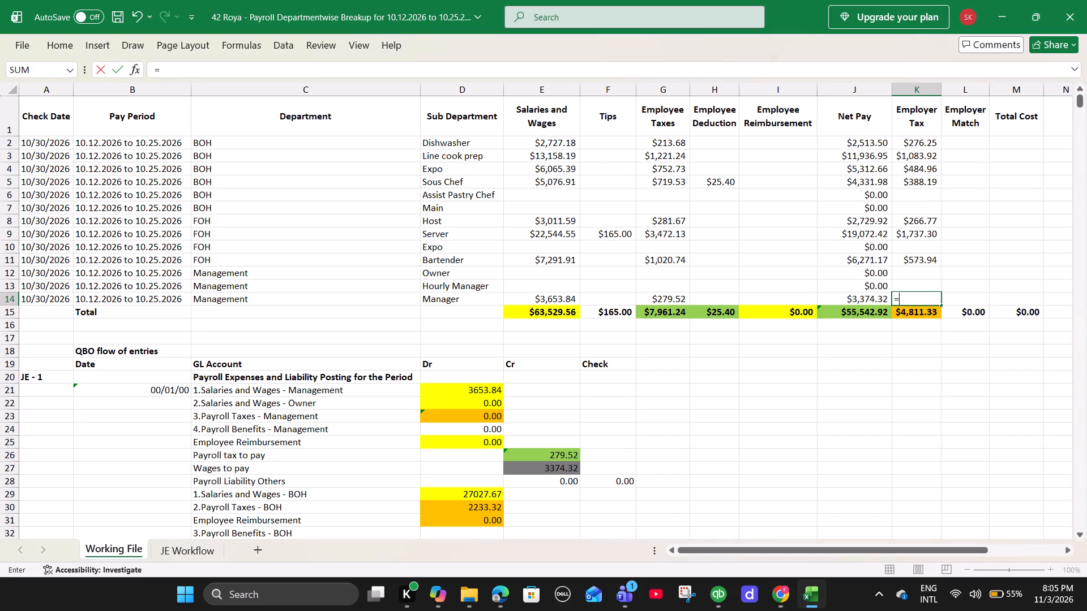
pyautogui.write('279.52')
pyautogui.press('Right')
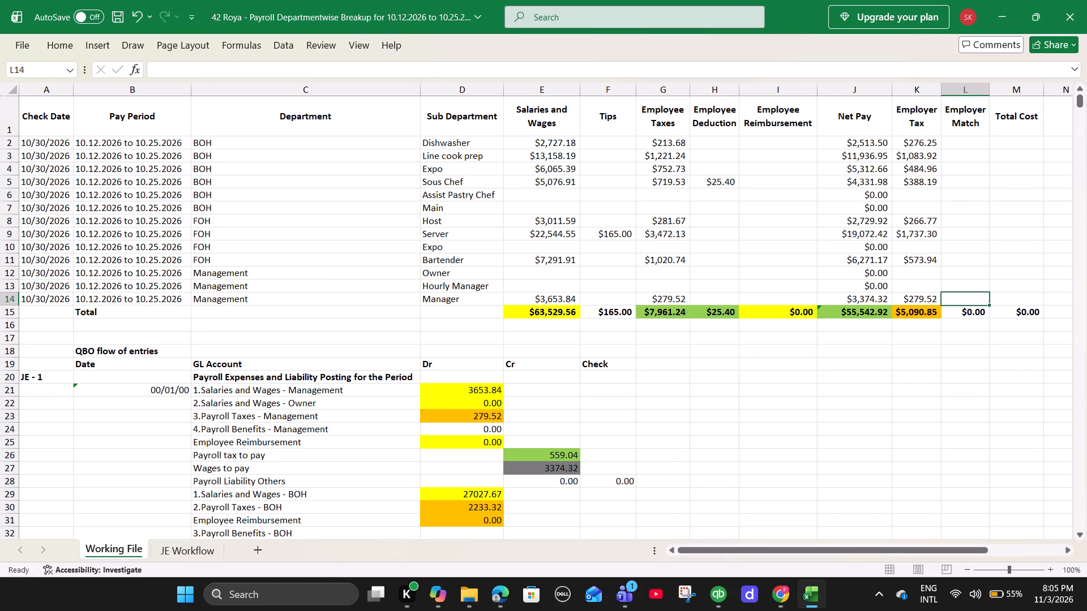
# Find the Officer department totals in the payroll report and enter =4461.52 as the Management Owner Salaries and Wages in E12.
pyautogui.hotkey('alt', 'Tab')
pyautogui.scroll(-7, 535, 294)
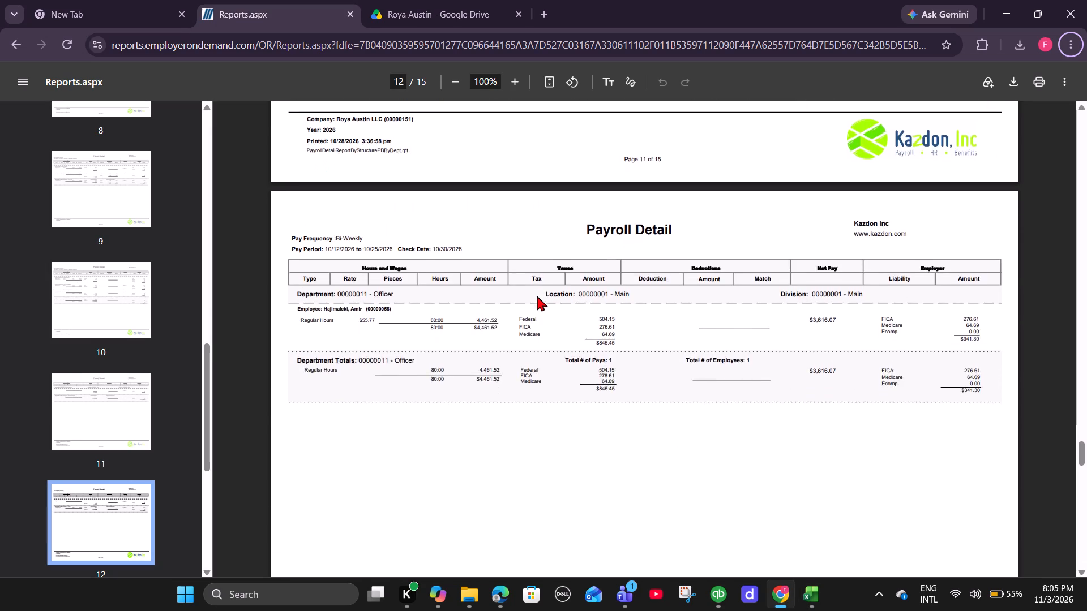
pyautogui.scroll(-1, 537, 295)
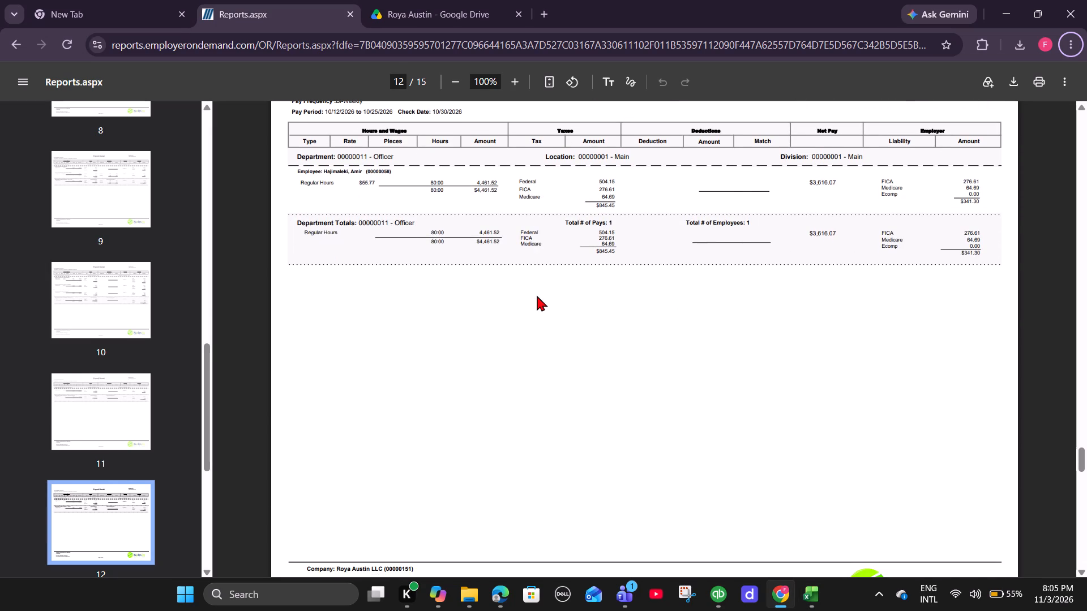
pyautogui.hotkey('alt', 'Tab')
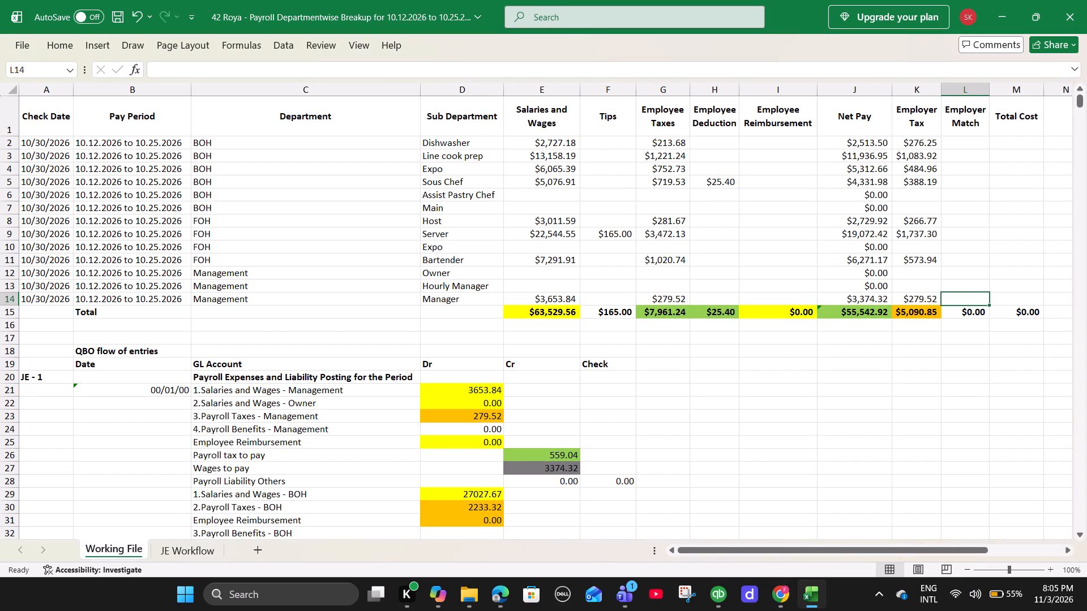
pyautogui.click(529, 272)
pyautogui.press('=')
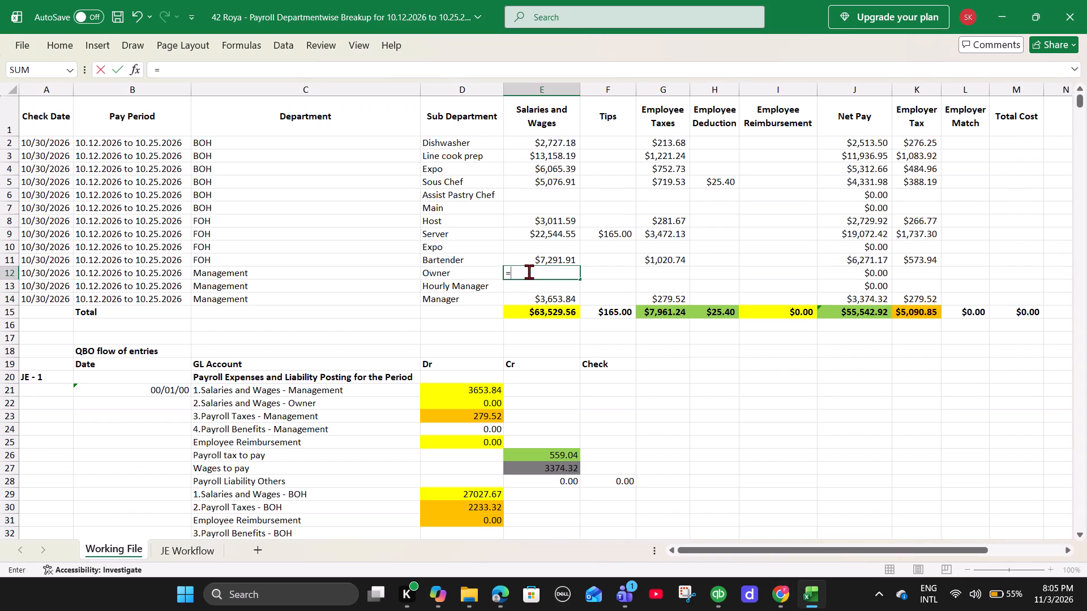
pyautogui.hotkey('alt', 'Tab')
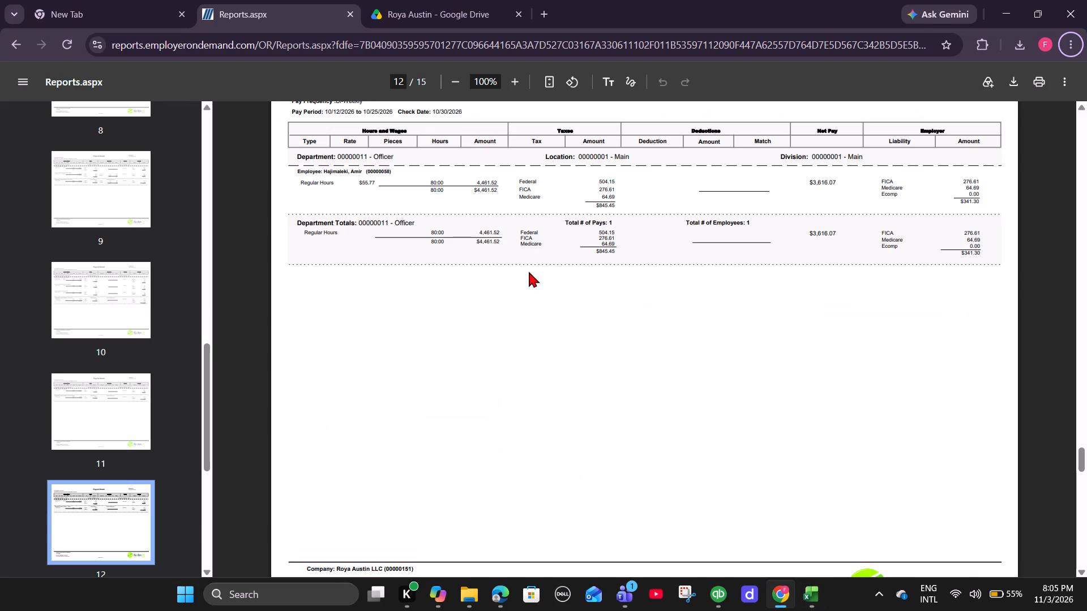
pyautogui.hotkey('alt', 'Tab')
pyautogui.write('4461.52')
pyautogui.press('Right')
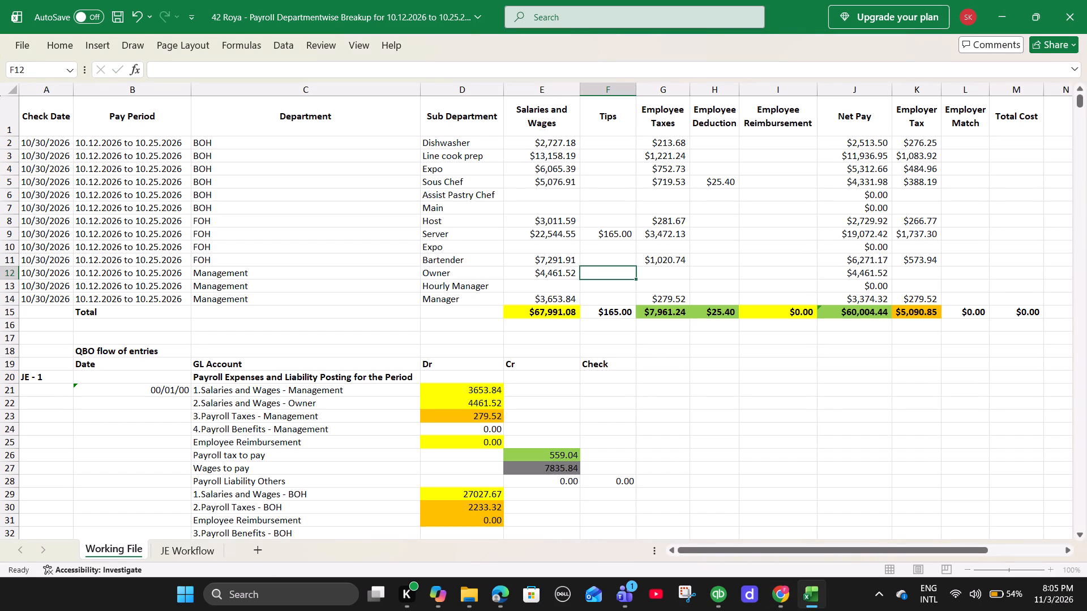
# Enter the Officer tax total from the payroll report as =845.45 in the Owner Employee Taxes, G12.
pyautogui.hotkey('alt', 'Tab')
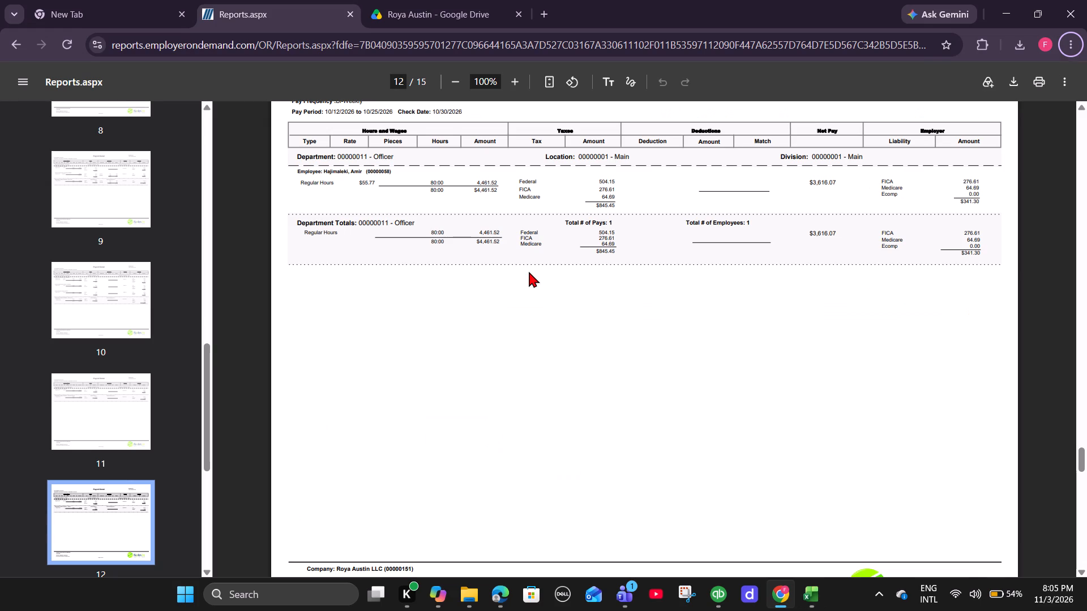
pyautogui.hotkey('alt', 'Tab')
pyautogui.press('Right')
pyautogui.press('=')
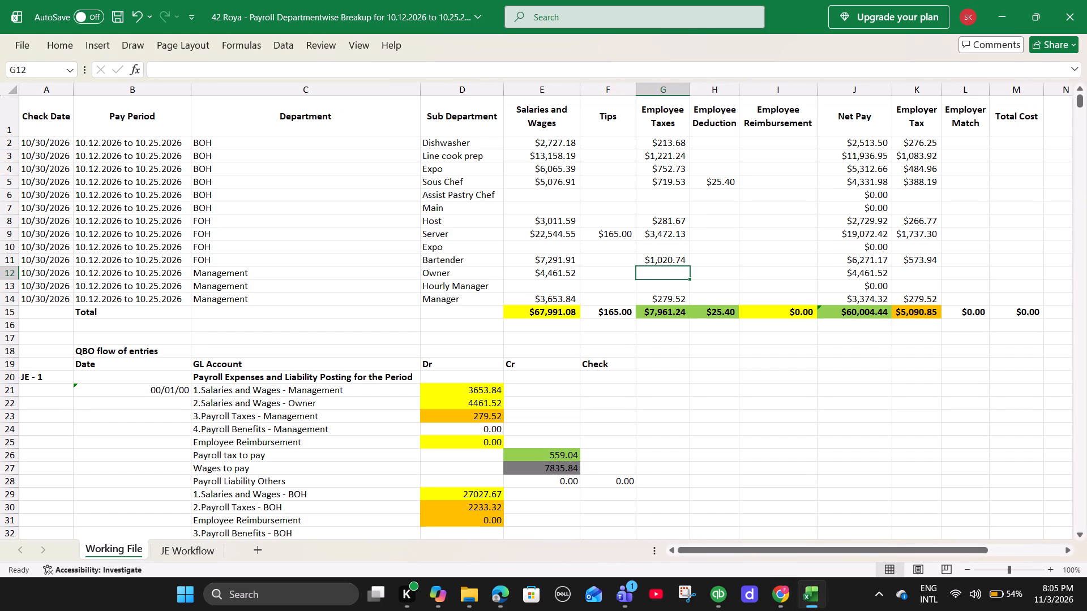
pyautogui.write('845.45')
pyautogui.press('Right')
# Check the Officer deductions and net pay against the payroll report and enter =341.30 as the Owner Employer Tax in K12.
pyautogui.hotkey('alt', 'Tab')
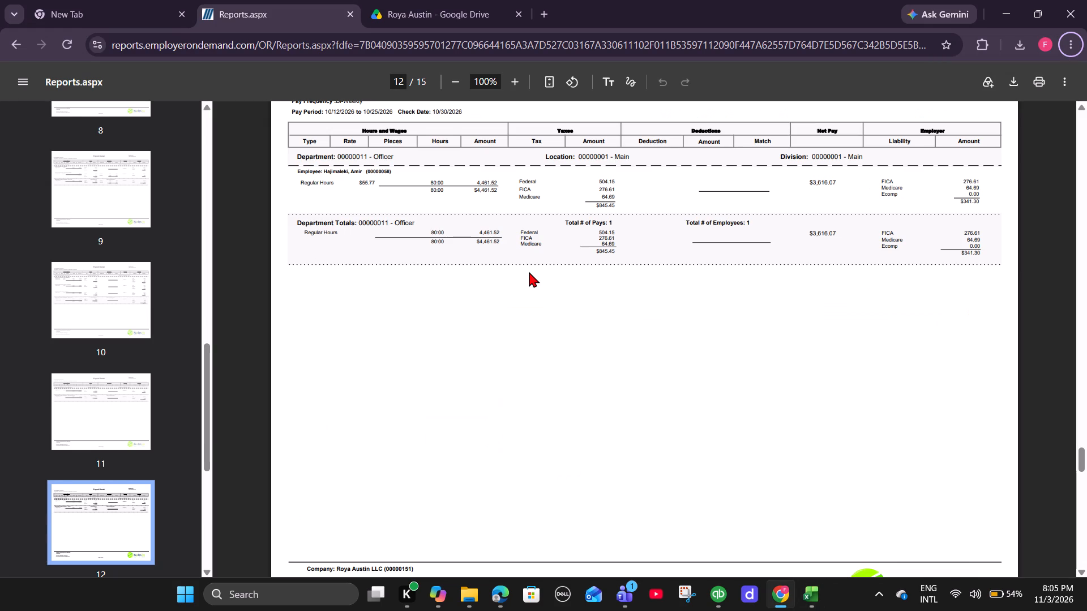
pyautogui.hotkey('alt', 'Tab')
pyautogui.press('Right')
pyautogui.press('Right')
pyautogui.press('Right')
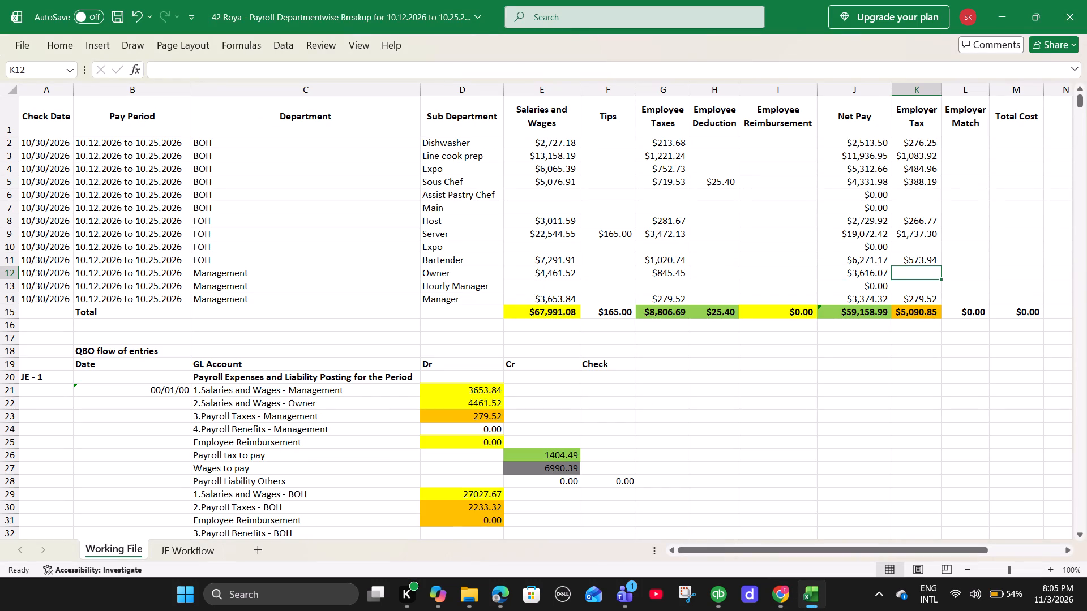
pyautogui.press('=')
pyautogui.hotkey('alt', 'Tab')
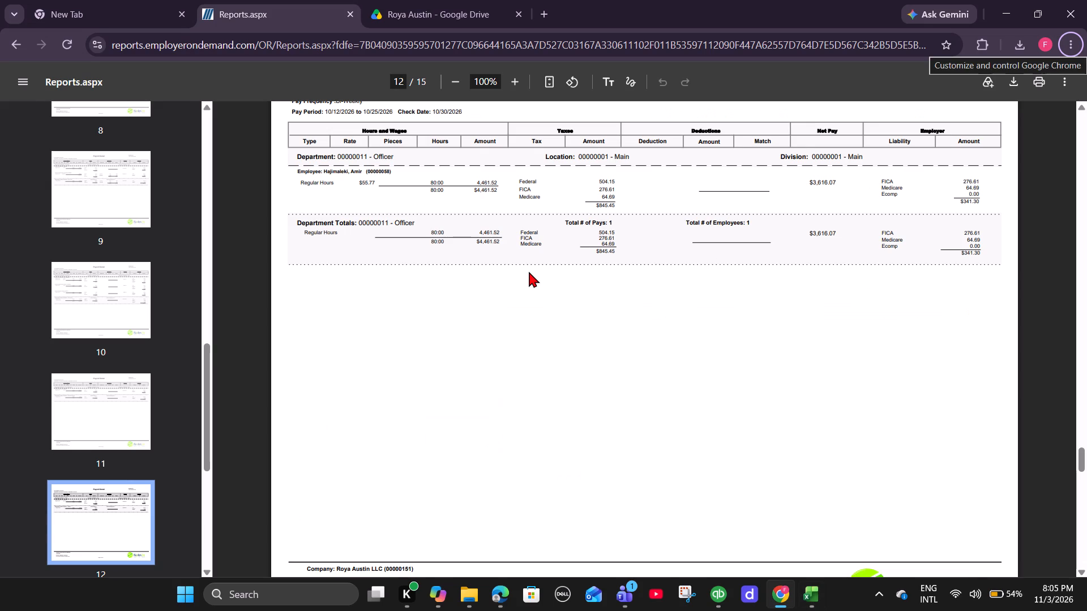
pyautogui.hotkey('alt', 'Tab')
pyautogui.write('341.30')
pyautogui.press('Right')
# Find the Manager department totals in the payroll report and add 5159.23 to the Manager Salaries and Wages formula in E14.
pyautogui.hotkey('alt', 'Tab')
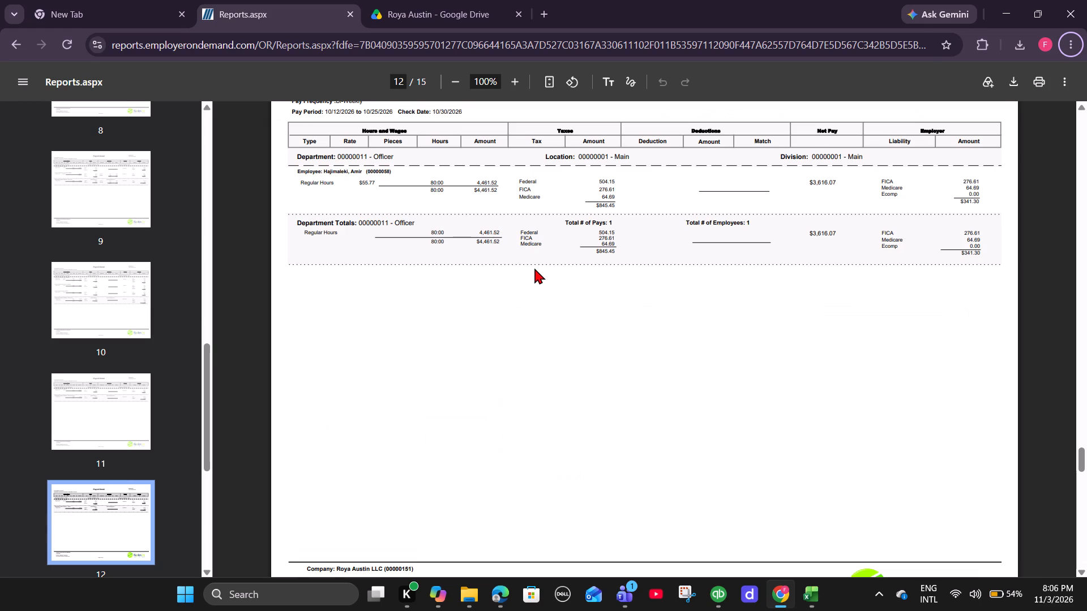
pyautogui.scroll(-9, 534, 268)
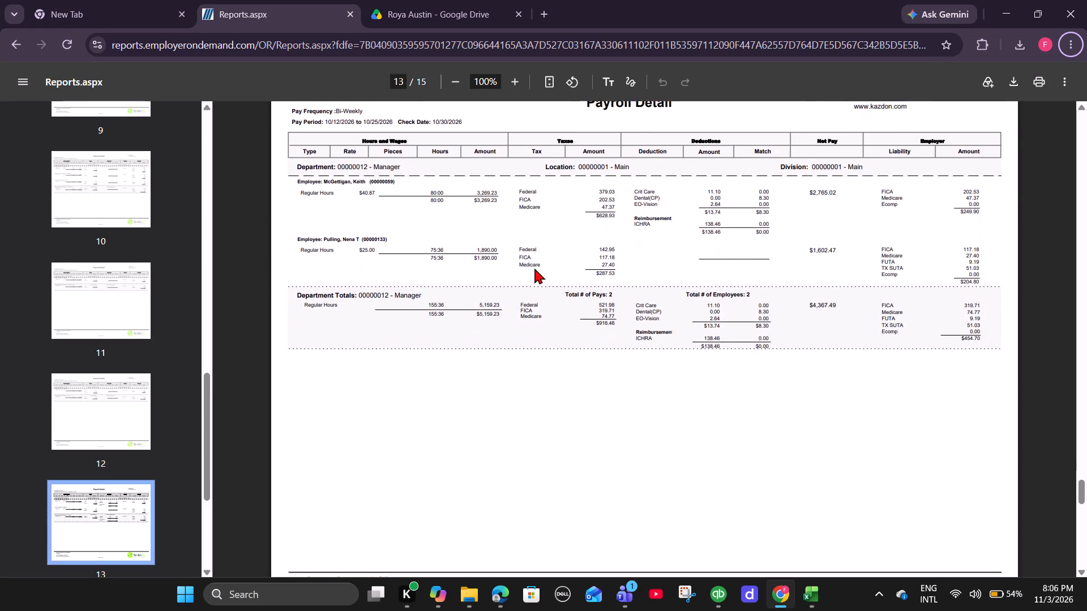
pyautogui.scroll(1, 534, 268)
pyautogui.hotkey('alt', 'Tab')
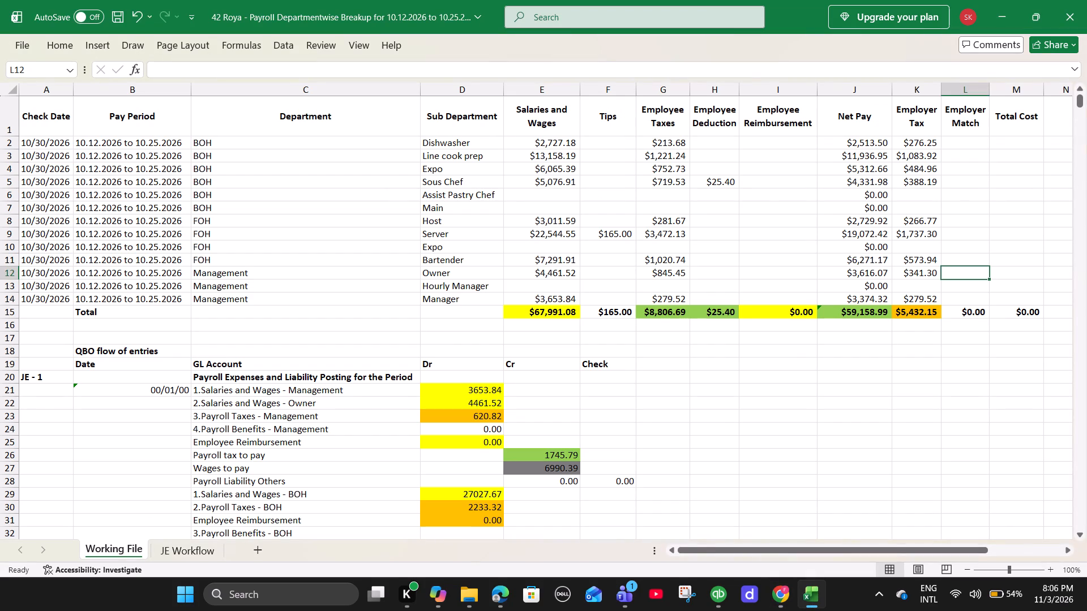
pyautogui.click(533, 296)
pyautogui.click(219, 74)
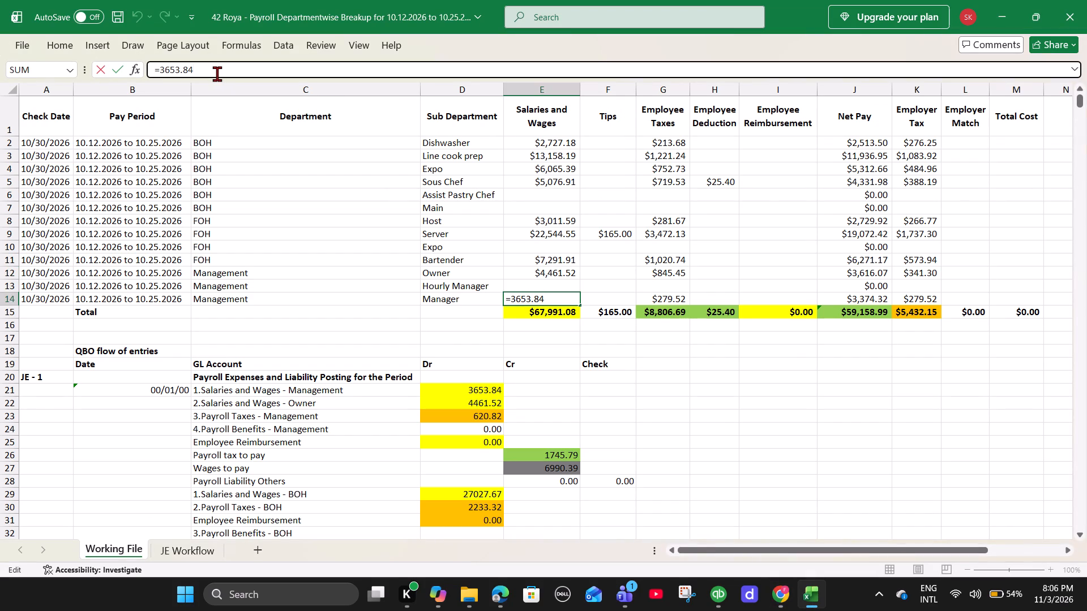
pyautogui.press('+')
pyautogui.hotkey('alt', 'Tab')
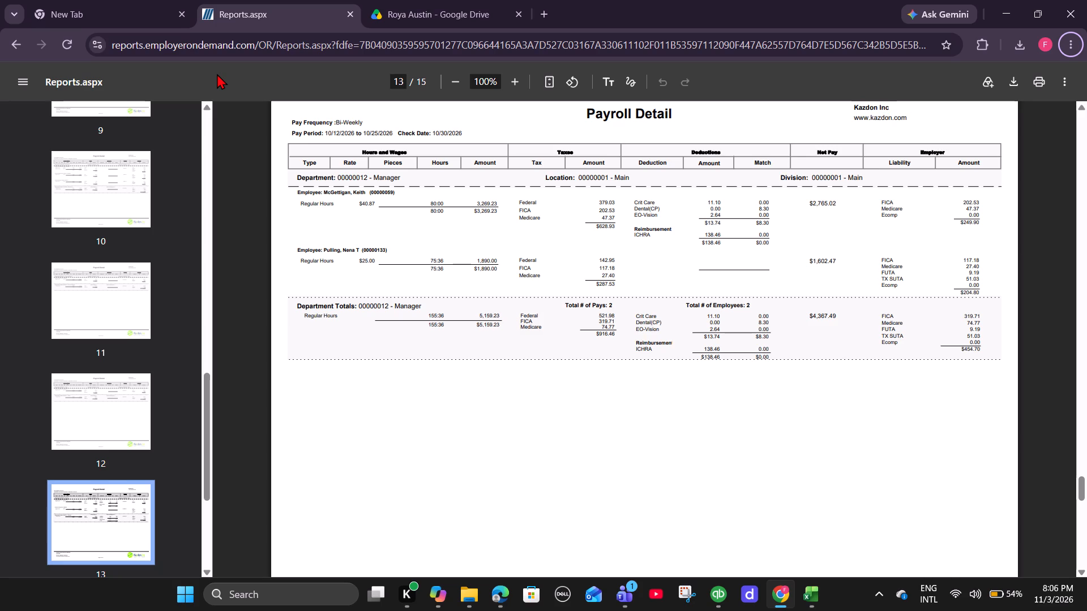
pyautogui.hotkey('alt', 'Tab')
pyautogui.write('5159.23')
pyautogui.press('Return')
# Add the Manager department's tax total of 916.46 from the payroll report to the Manager Employee Taxes formula in G14.
pyautogui.hotkey('alt', 'Tab')
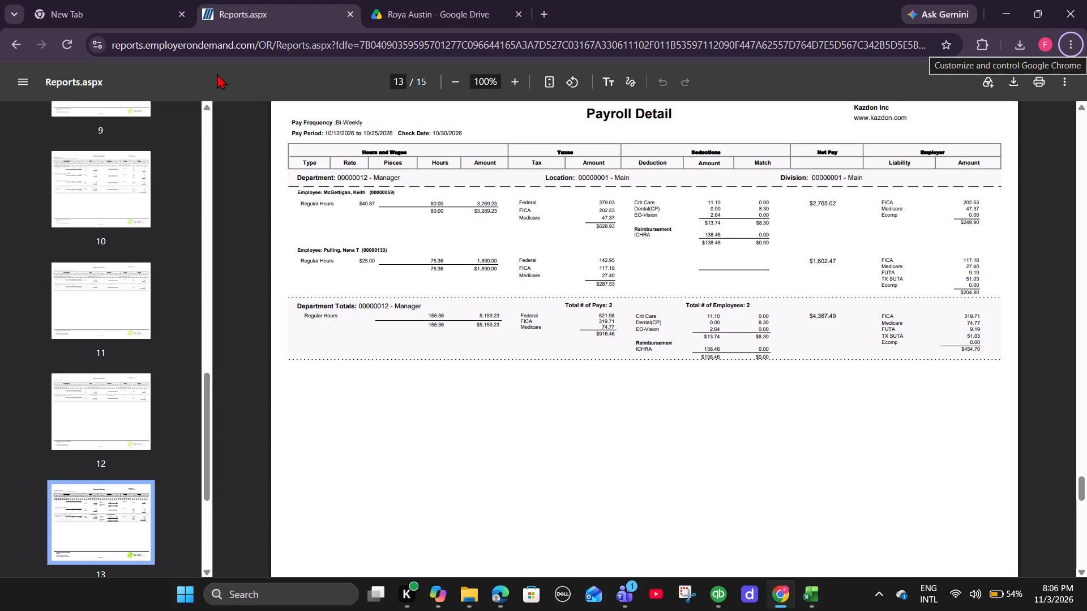
pyautogui.hotkey('alt', 'Tab')
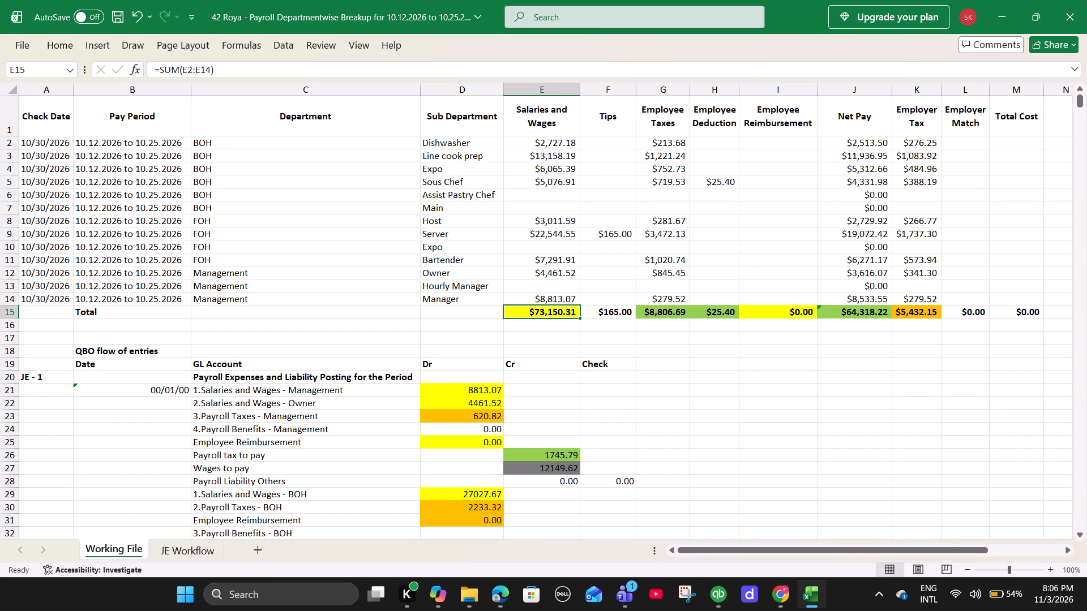
pyautogui.click(668, 295)
pyautogui.click(225, 69)
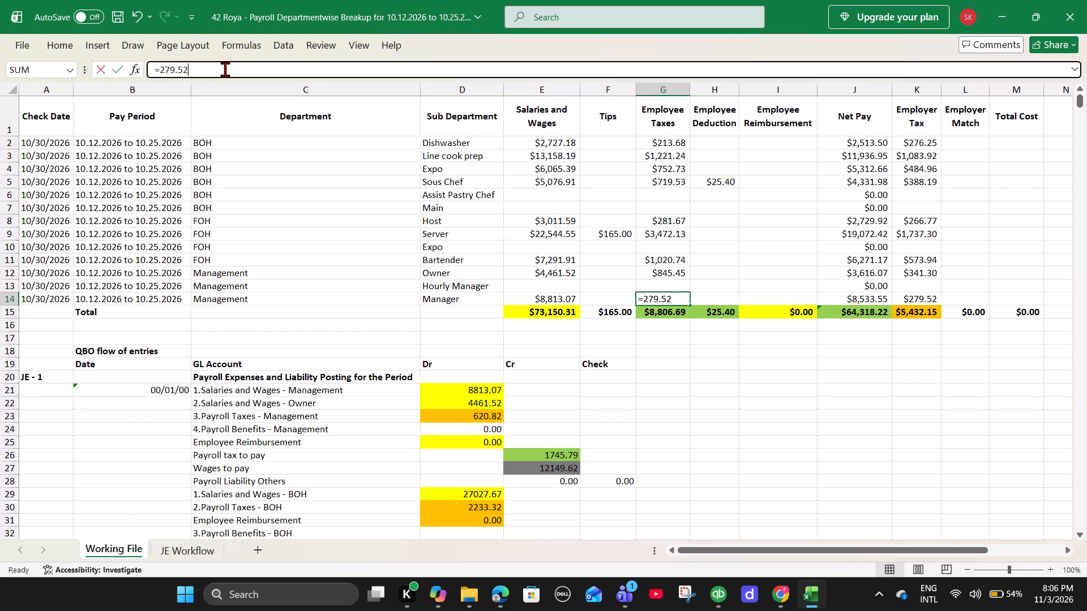
pyautogui.hotkey('alt', 'Tab')
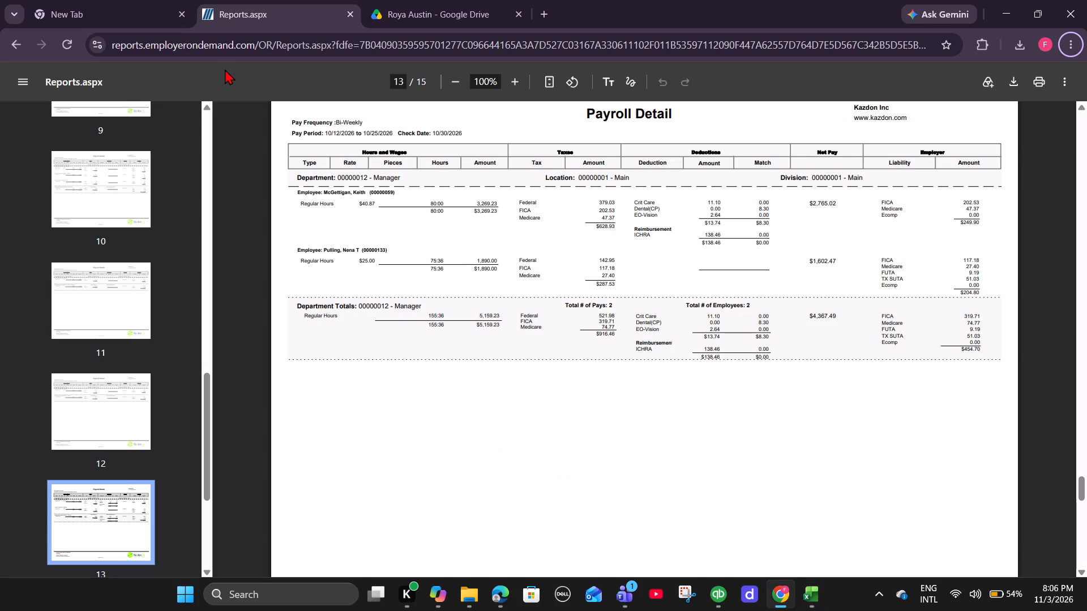
pyautogui.hotkey('alt', 'Tab')
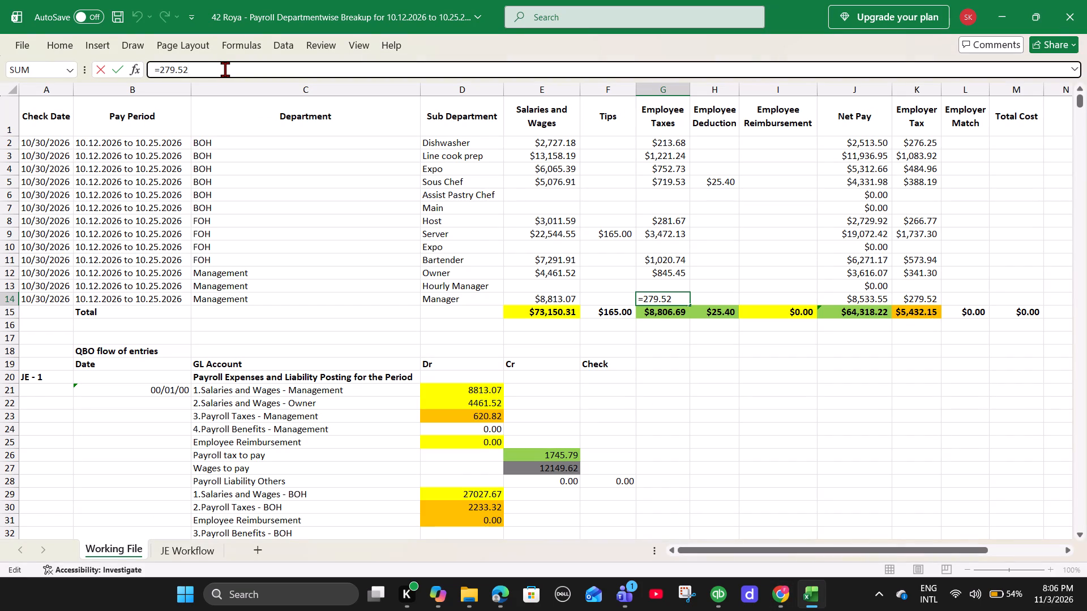
pyautogui.press('+')
pyautogui.write('916.46')
pyautogui.press('Return')
# Enter the Manager department's deduction total from the payroll report as =13.74 in the Manager Employee Deduction, H14.
pyautogui.hotkey('alt', 'Tab')
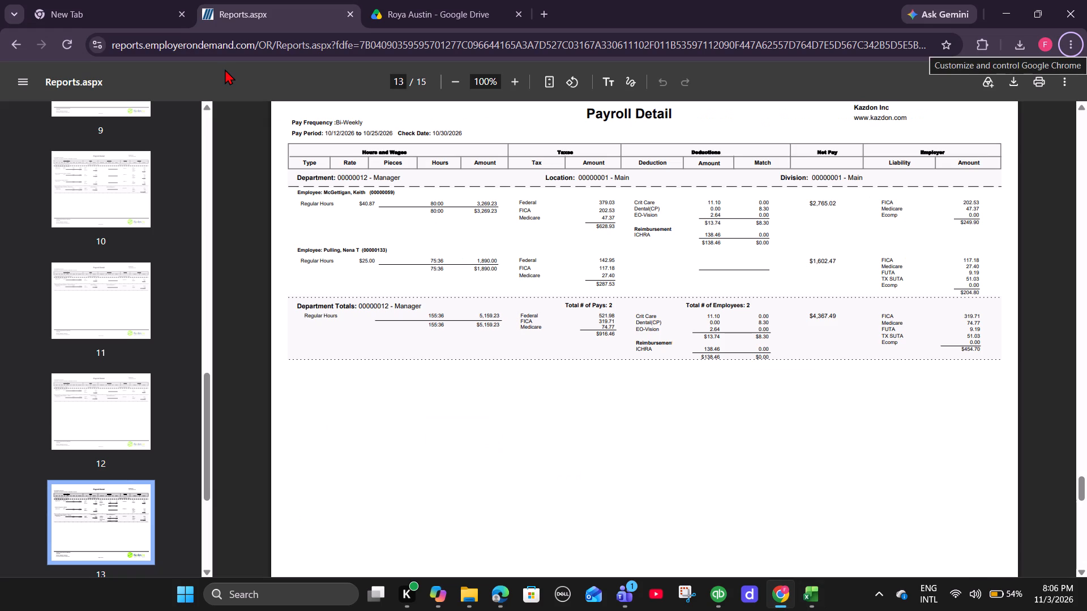
pyautogui.hotkey('alt', 'Tab')
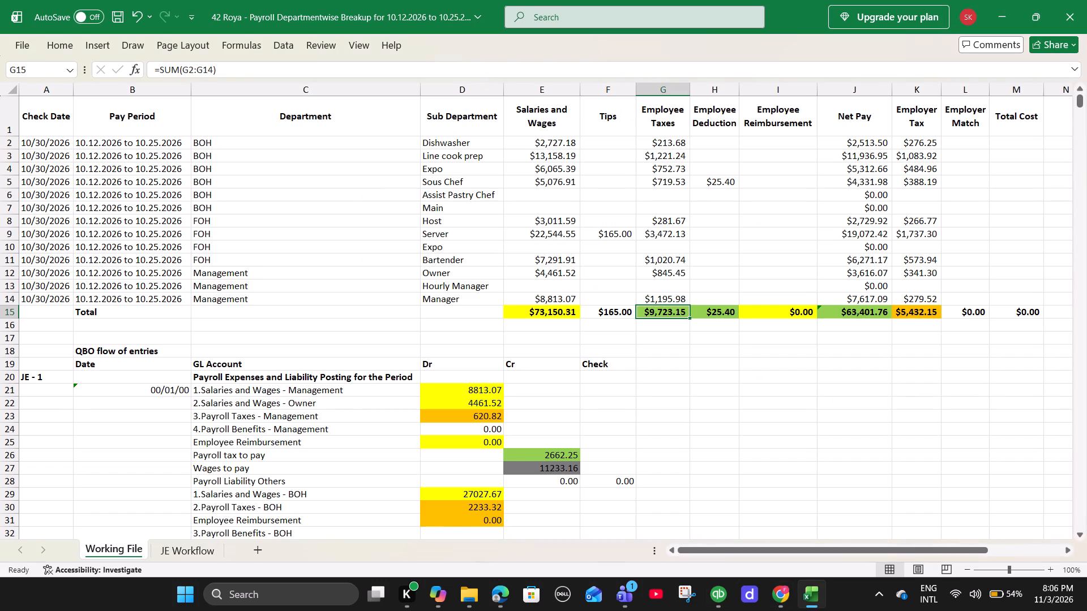
pyautogui.click(709, 298)
pyautogui.press('=')
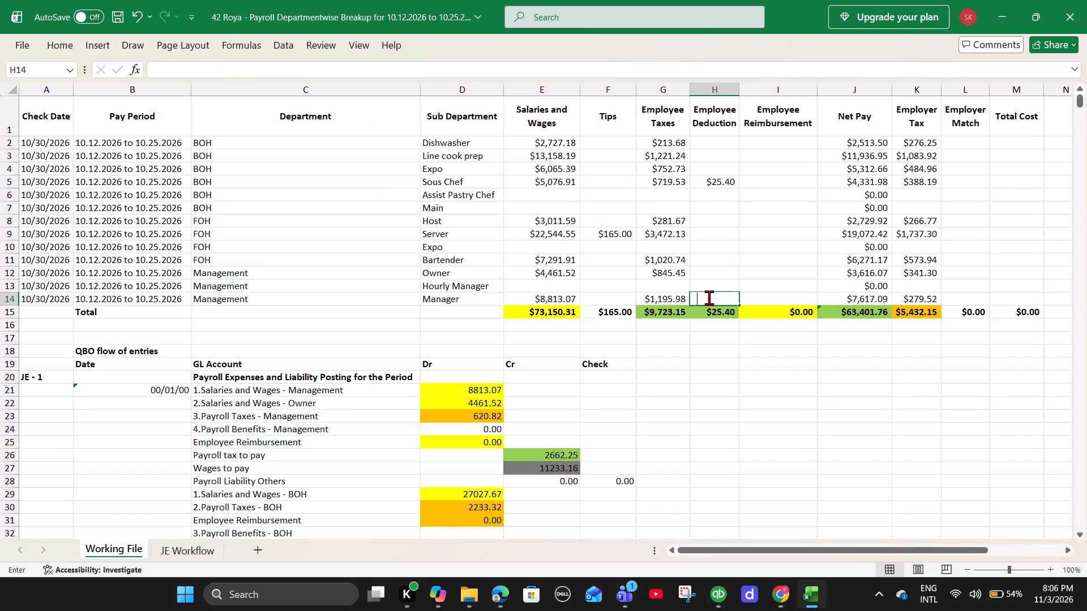
pyautogui.write('13.74')
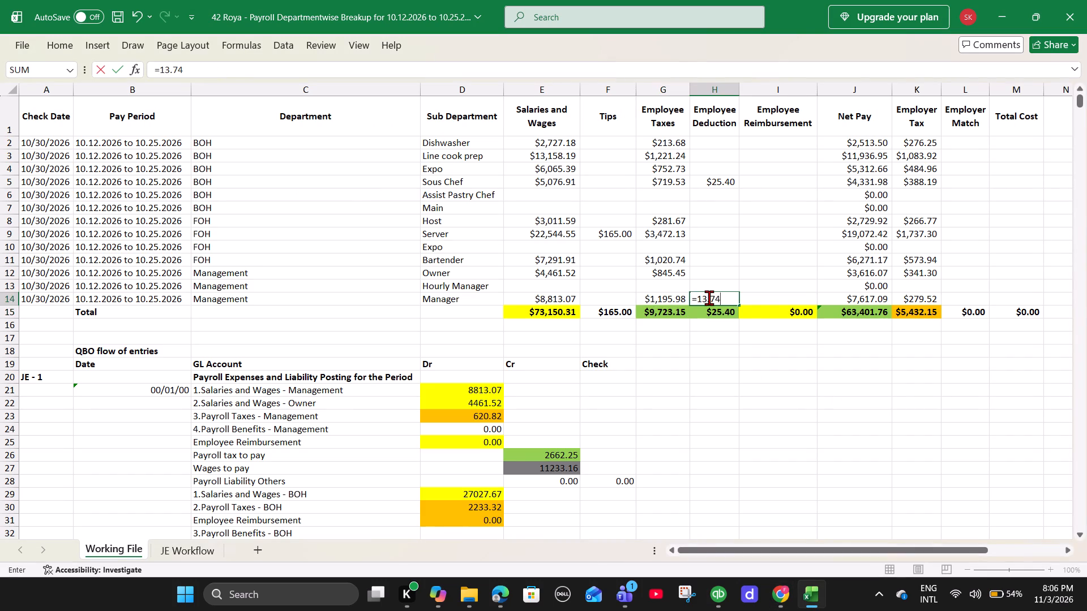
pyautogui.press('Return')
# Enter the Manager department's ICHRA reimbursement from the payroll report as =138.46 in the Manager Employee Reimbursement, I14.
pyautogui.hotkey('alt', 'Tab')
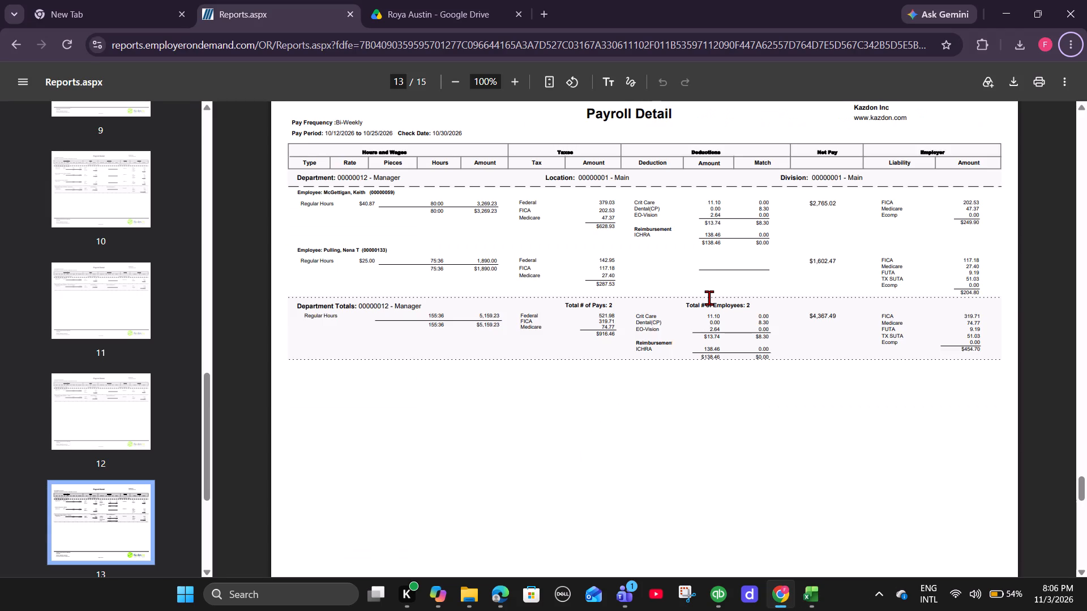
pyautogui.hotkey('alt', 'Tab')
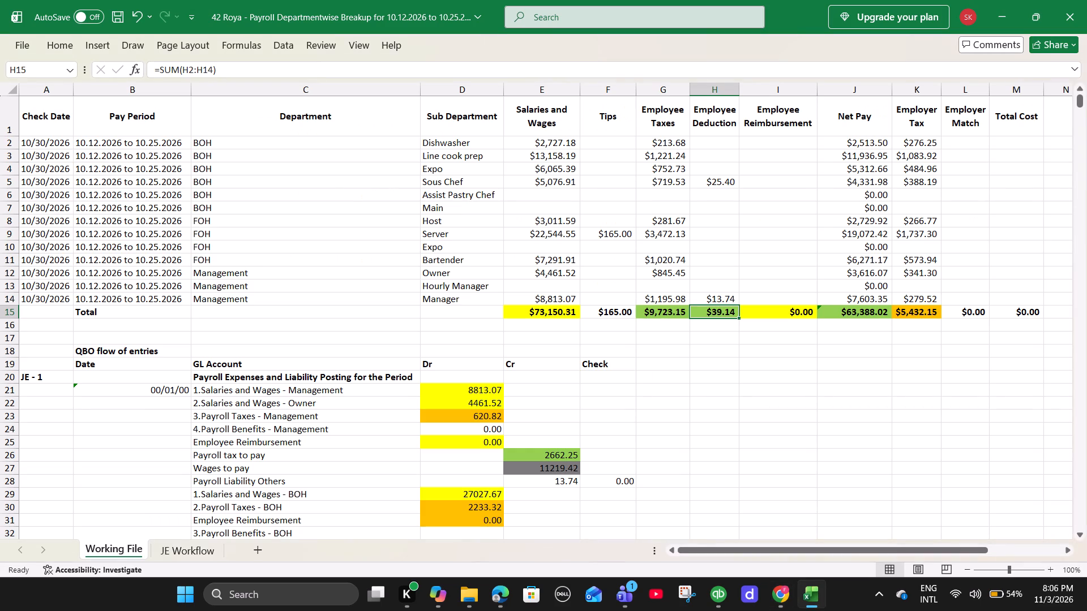
pyautogui.press('Up')
pyautogui.press('Right')
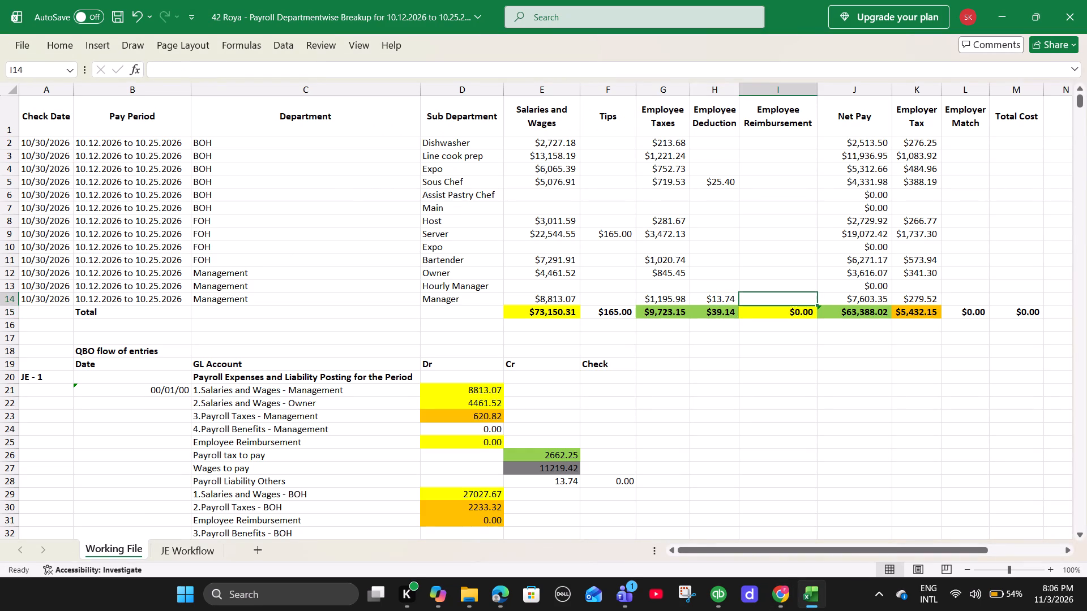
pyautogui.press('=')
pyautogui.write('138.46')
pyautogui.press('Return')
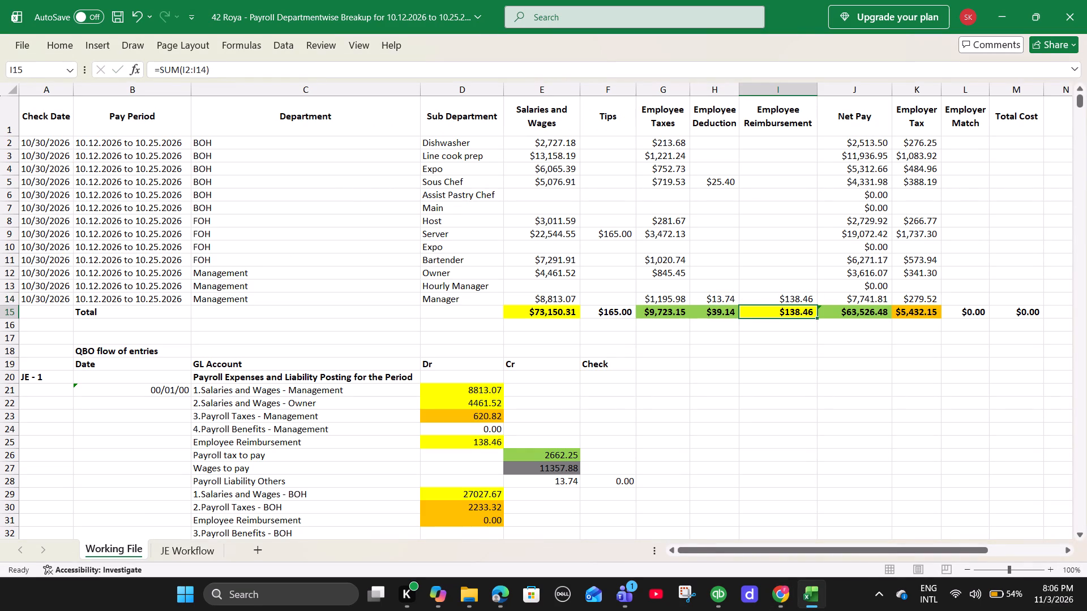
# Add the Manager department's employer liability total of 454.70 from the payroll report to the Manager Employer Tax formula in K14.
pyautogui.press('Up')
pyautogui.hotkey('alt', 'Tab')
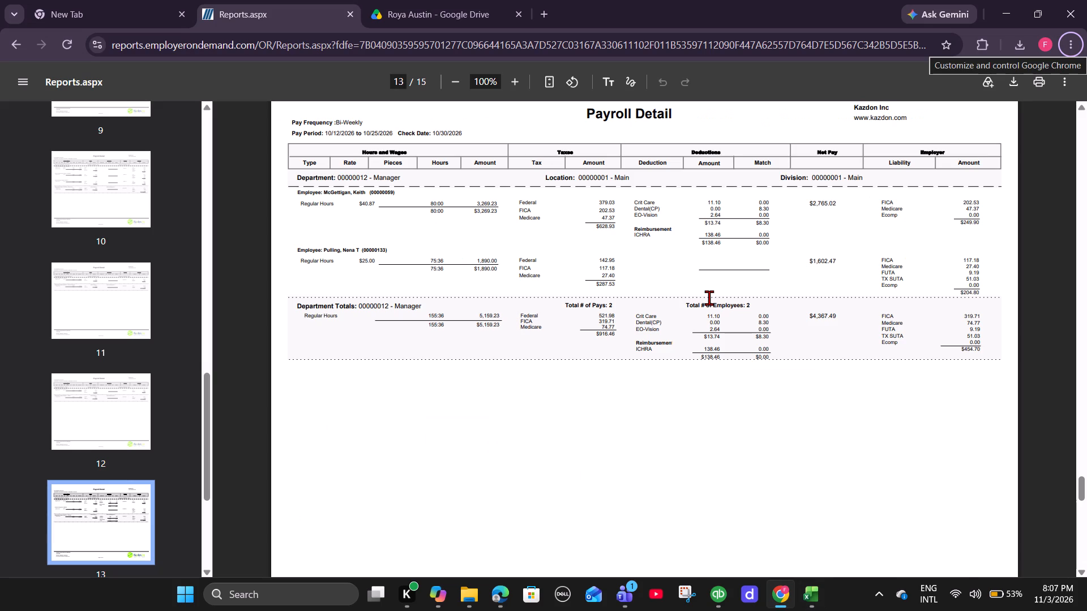
pyautogui.hotkey('alt', 'Tab')
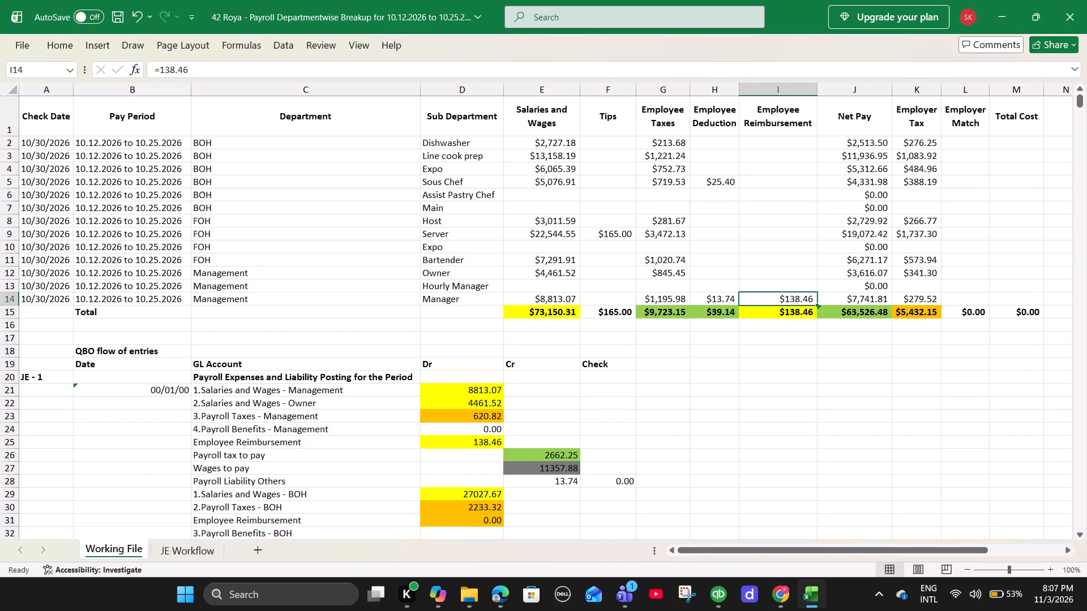
pyautogui.click(546, 297)
pyautogui.click(662, 299)
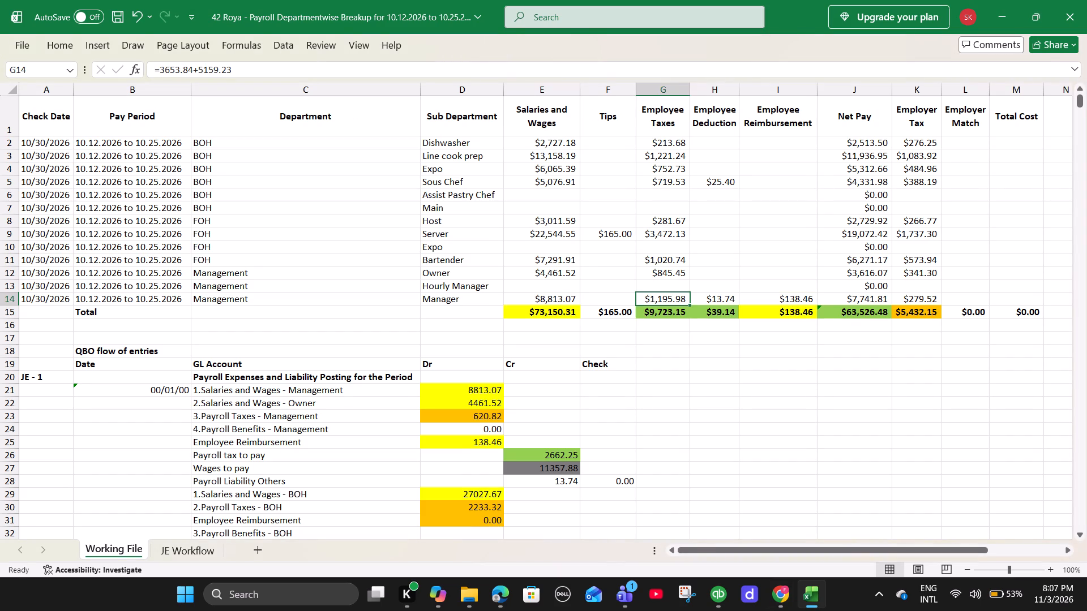
pyautogui.click(699, 299)
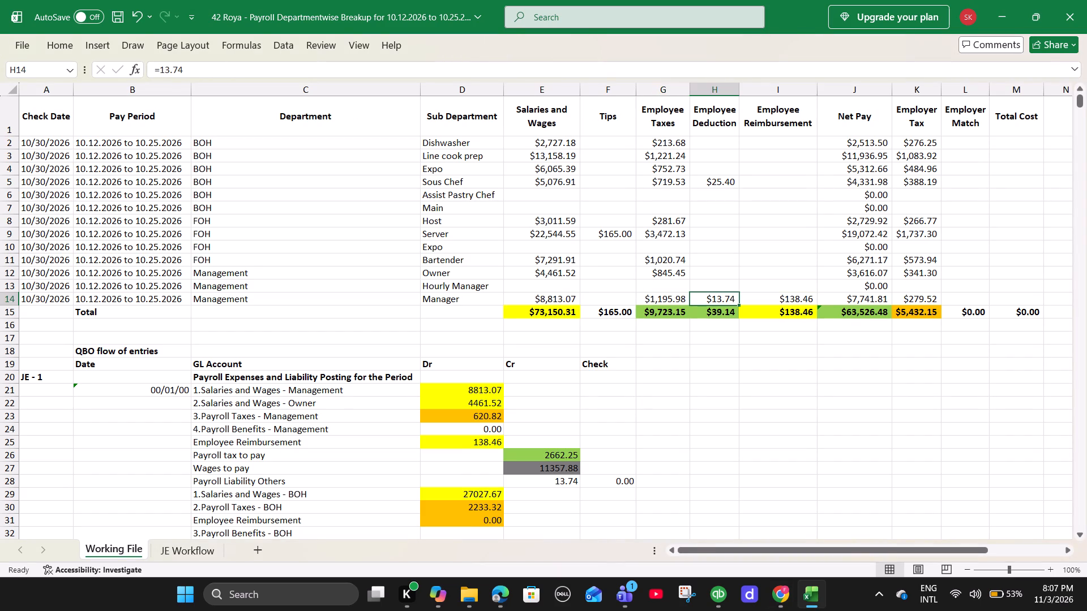
pyautogui.click(751, 299)
pyautogui.click(925, 296)
pyautogui.hotkey('alt', 'Tab')
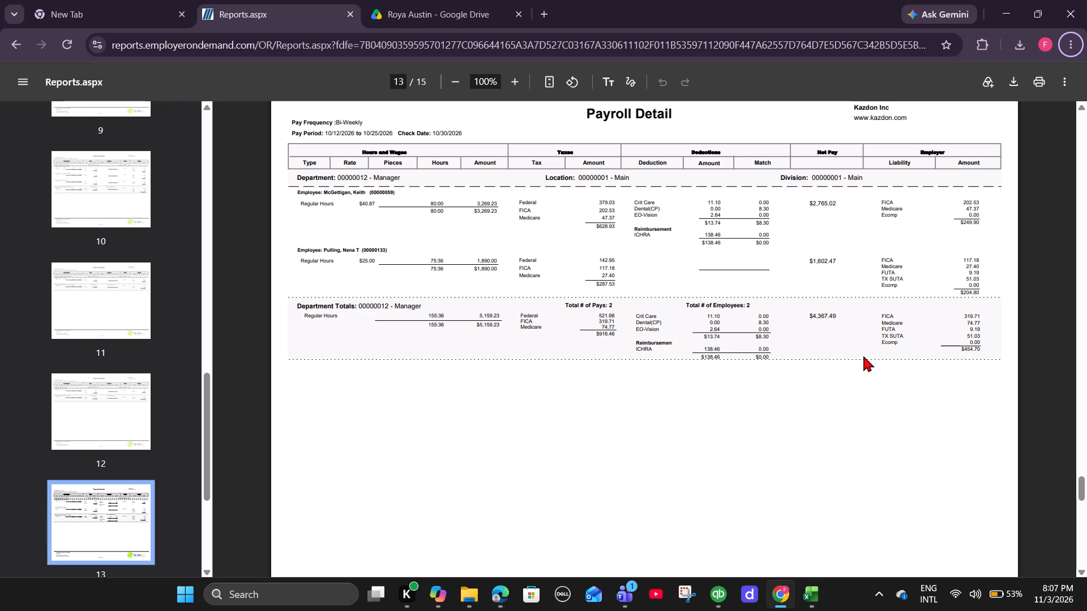
pyautogui.hotkey('alt', 'Tab')
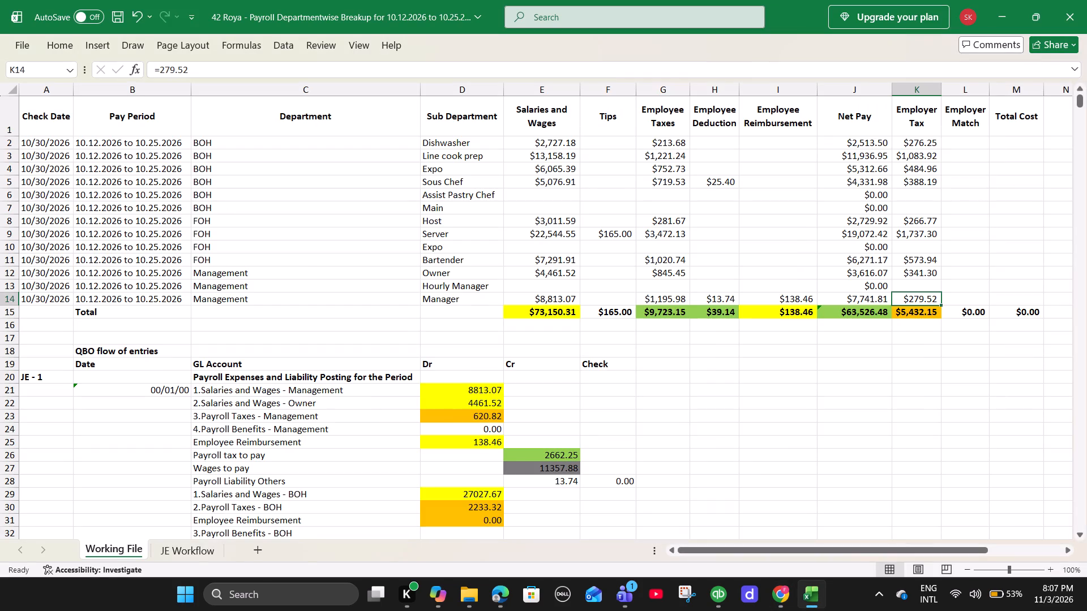
pyautogui.click(216, 74)
pyautogui.write('+454.70')
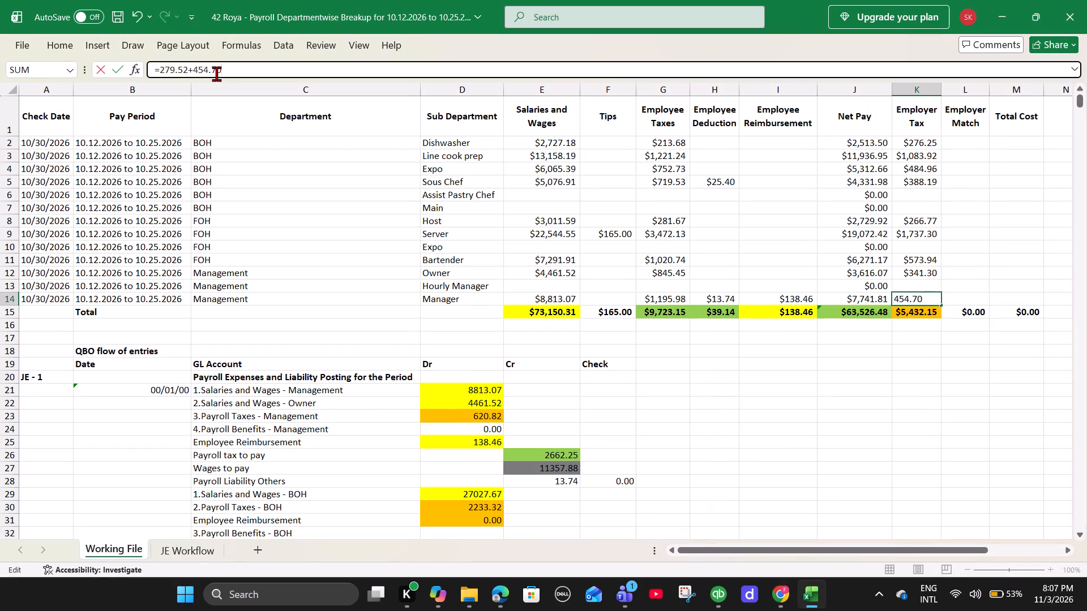
pyautogui.press('Return')
# Enter the Manager department's deduction match total of 8.30 from the payroll report as the Manager Employer Match in L14.
pyautogui.hotkey('alt', 'Tab')
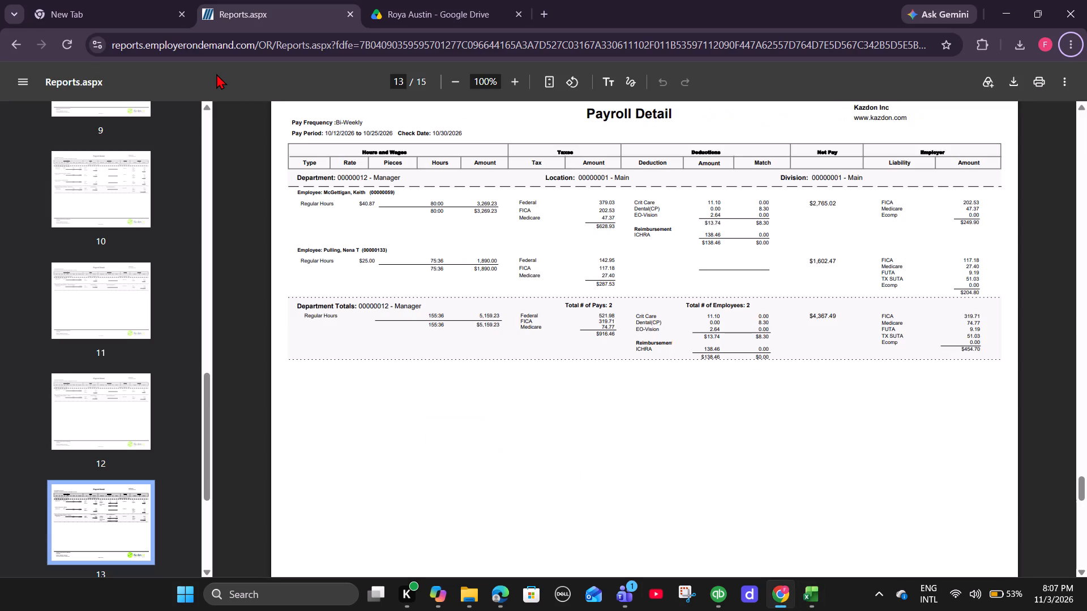
pyautogui.hotkey('alt', 'Tab')
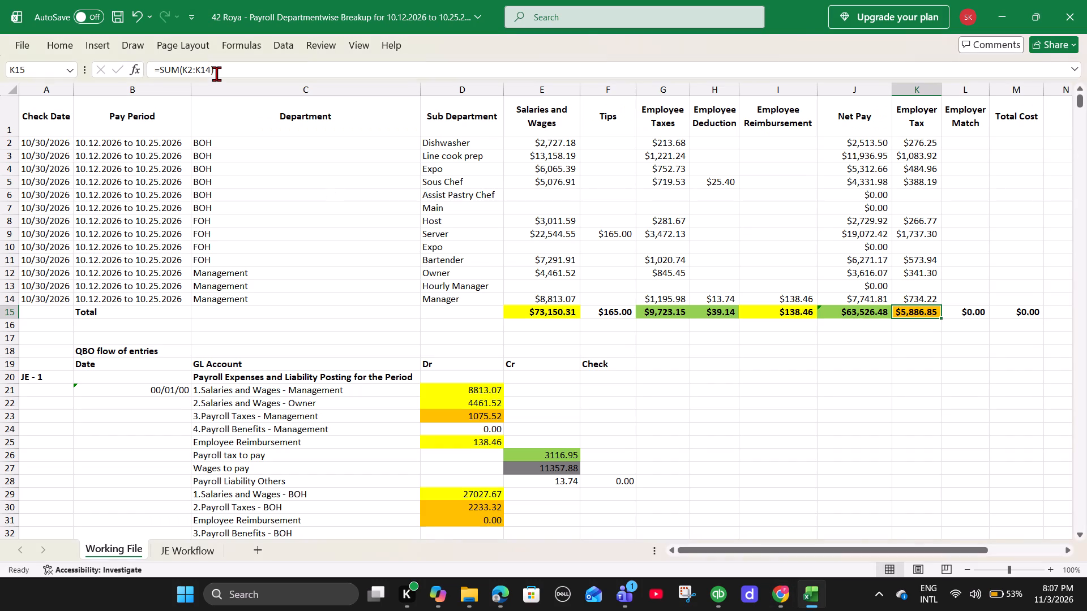
pyautogui.click(967, 307)
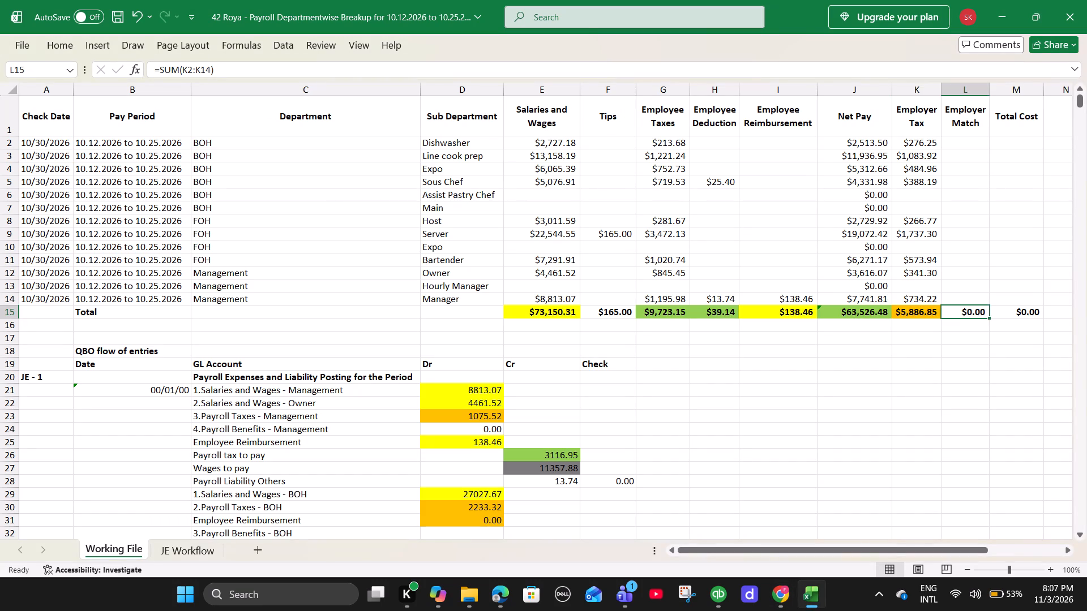
pyautogui.click(960, 300)
pyautogui.write('8.30')
pyautogui.press('Right')
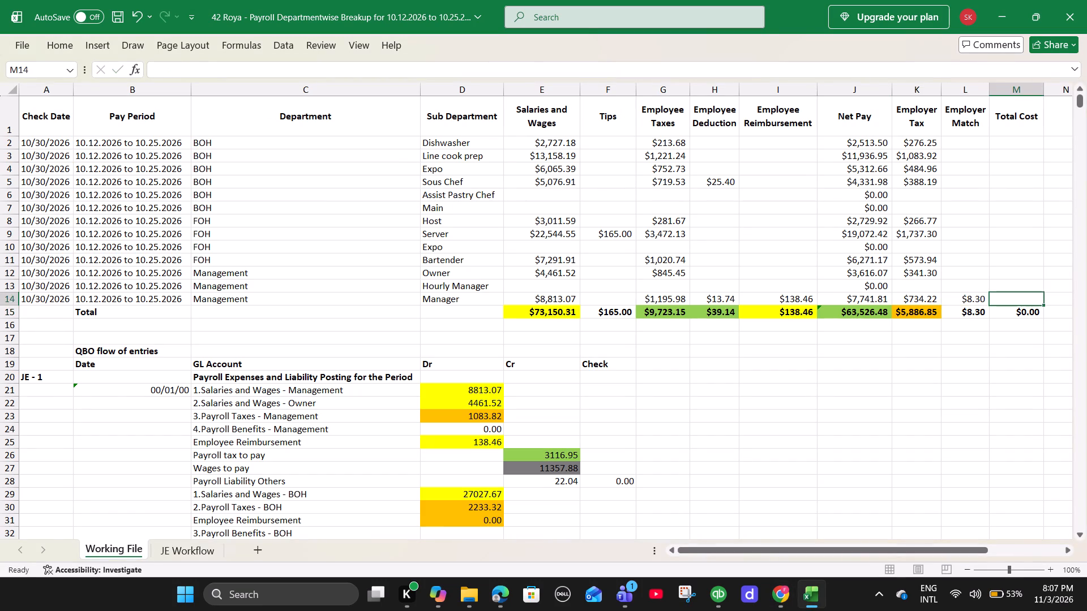
# Find the Admin department totals in the payroll report and add 4807.69 to the Manager Salaries and Wages formula in E14.
pyautogui.hotkey('alt', 'Tab')
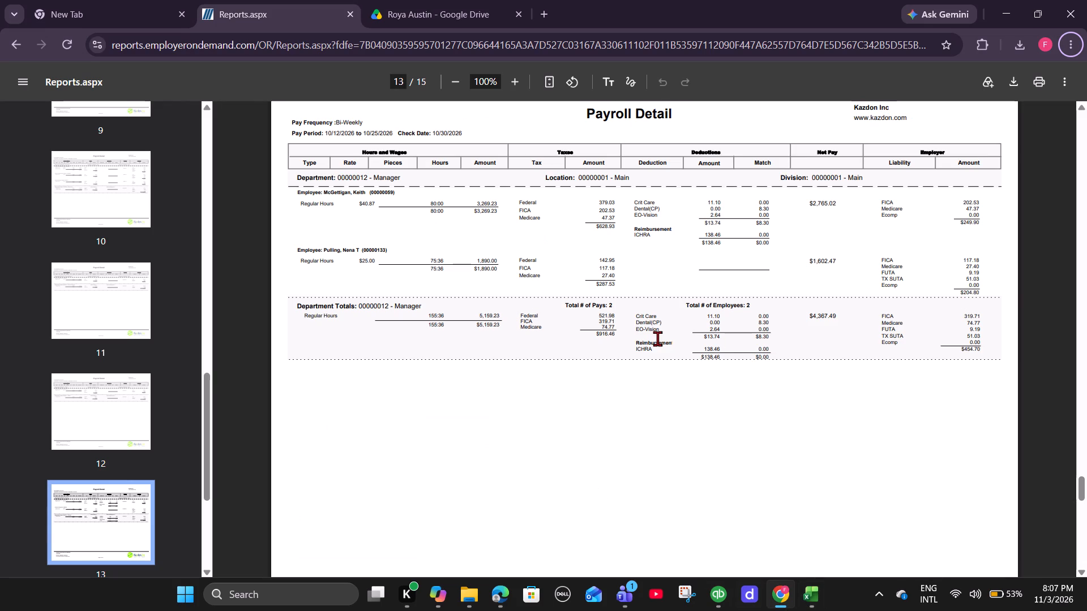
pyautogui.scroll(-8, 657, 338)
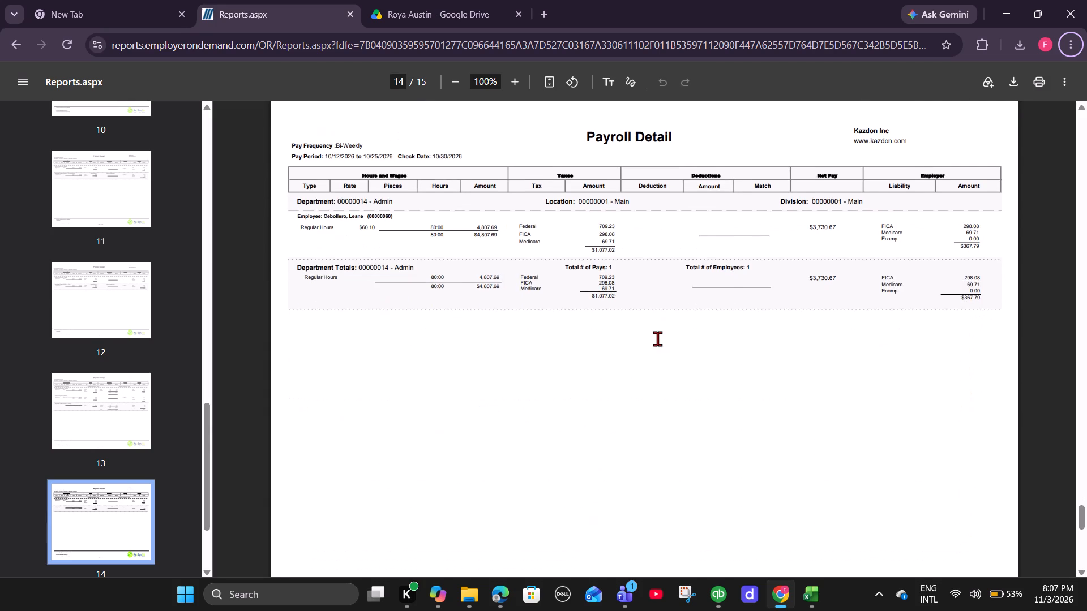
pyautogui.hotkey('alt', 'Tab')
pyautogui.click(536, 302)
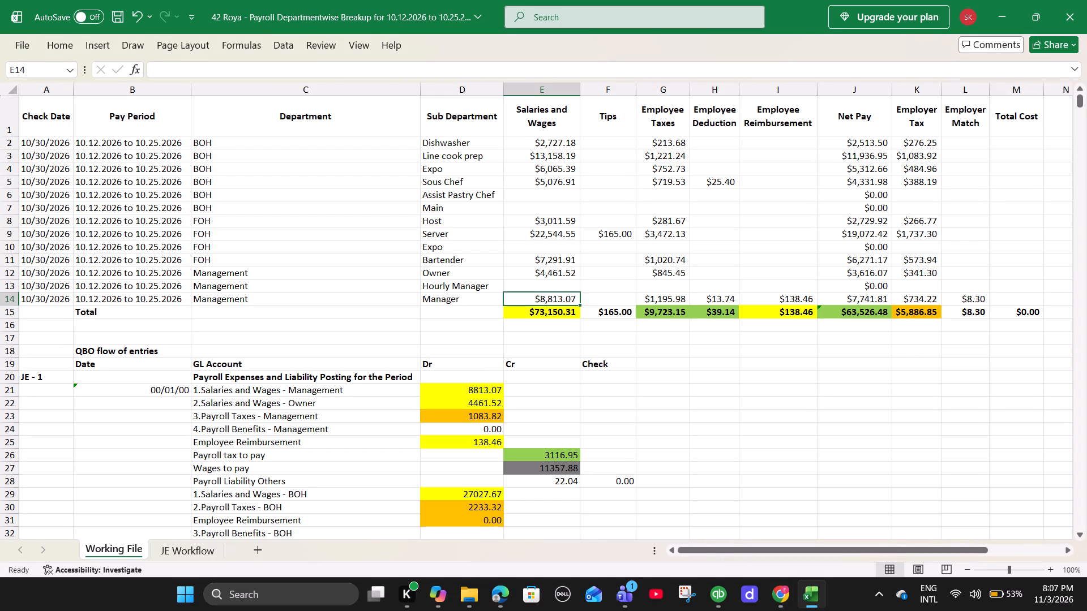
pyautogui.click(253, 72)
pyautogui.press('+')
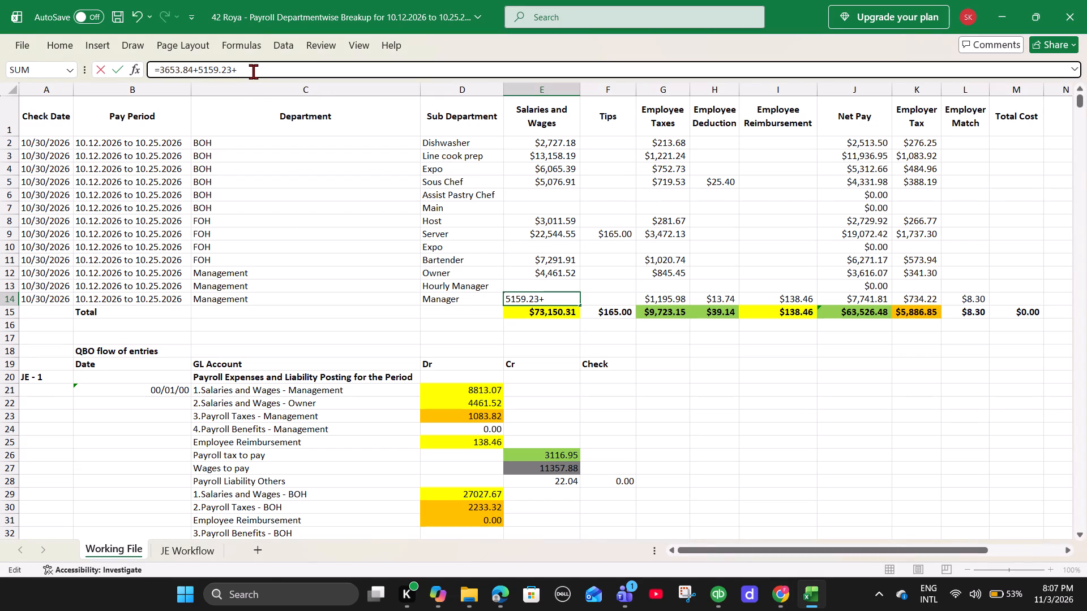
pyautogui.hotkey('alt', 'Tab')
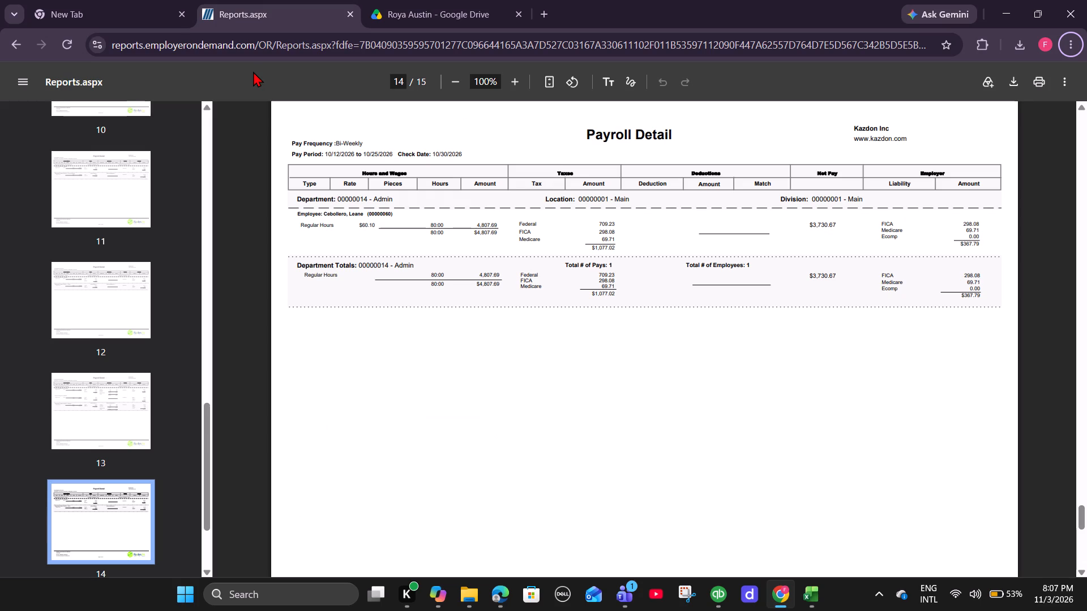
pyautogui.hotkey('alt', 'Tab')
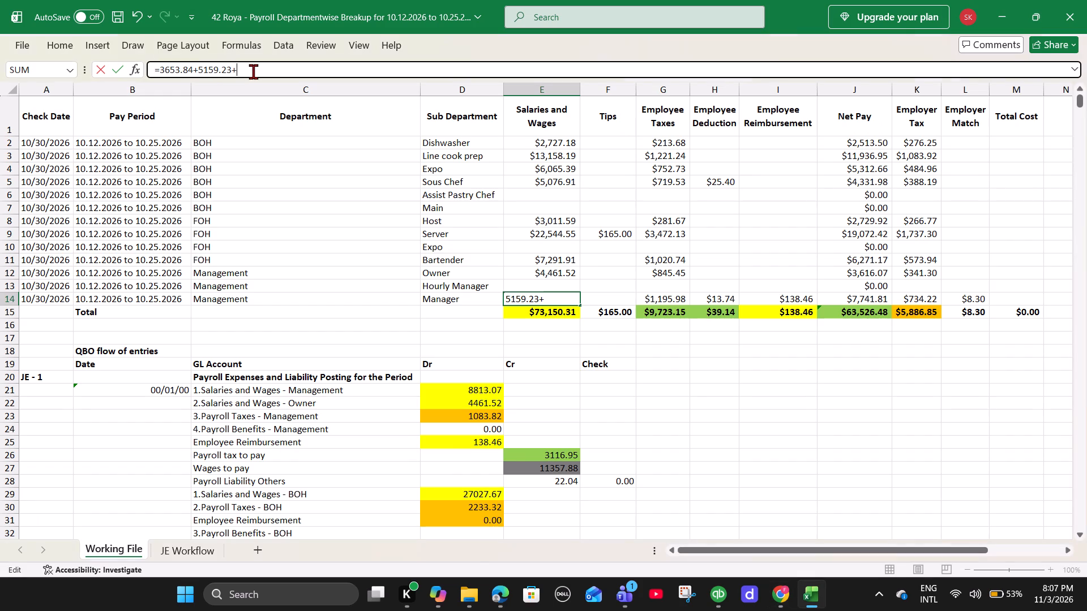
pyautogui.write('4807.69')
pyautogui.press('Return')
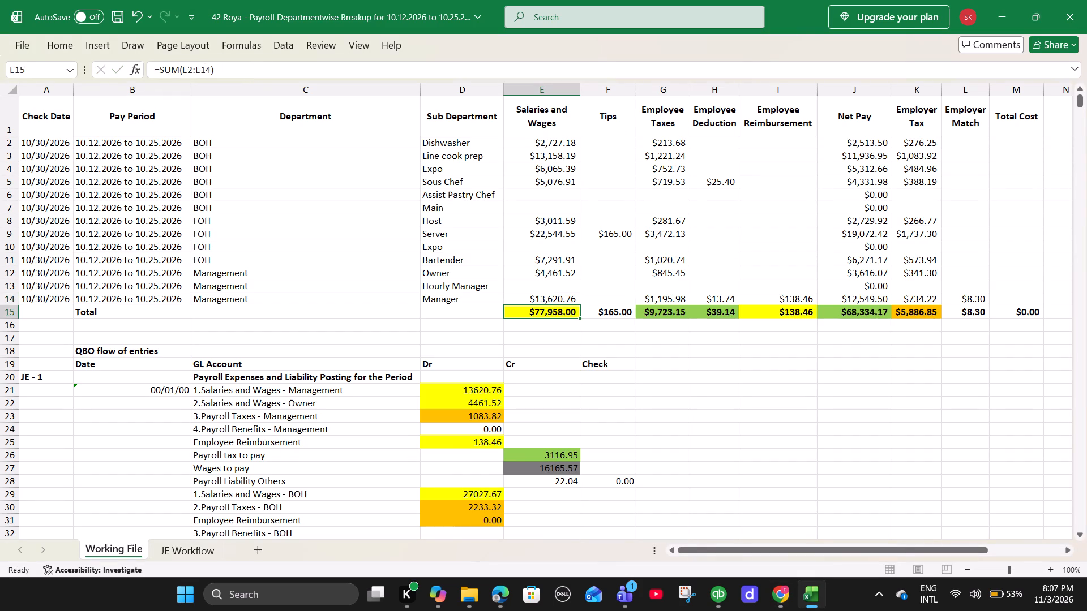
# Add the Admin department's tax total of 1077.02 from the payroll report to the Manager Employee Taxes formula in G14.
pyautogui.click(678, 295)
pyautogui.hotkey('alt', 'Tab')
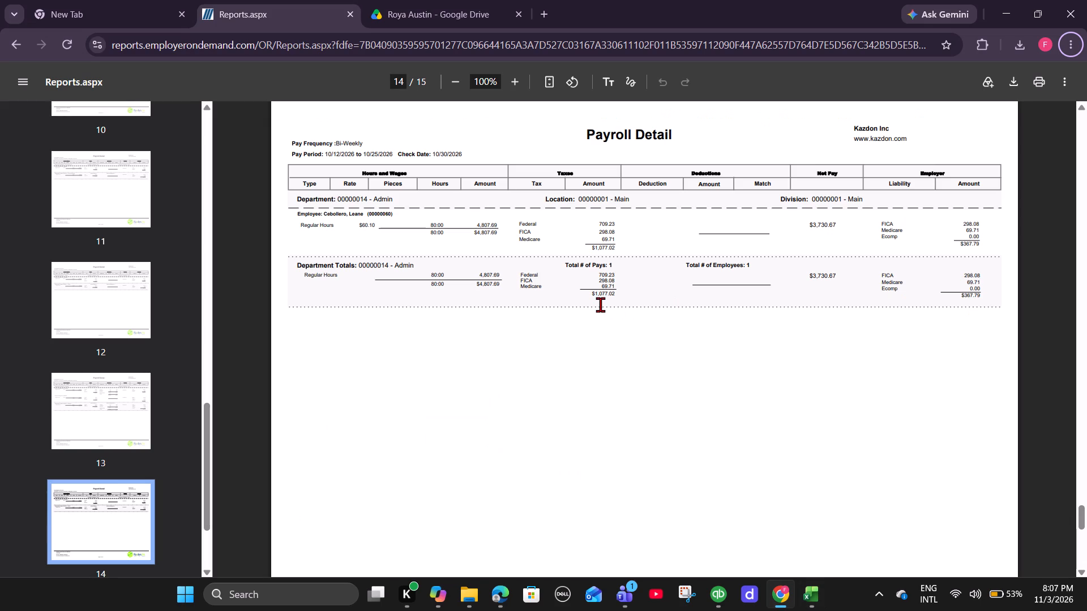
pyautogui.hotkey('alt', 'Tab')
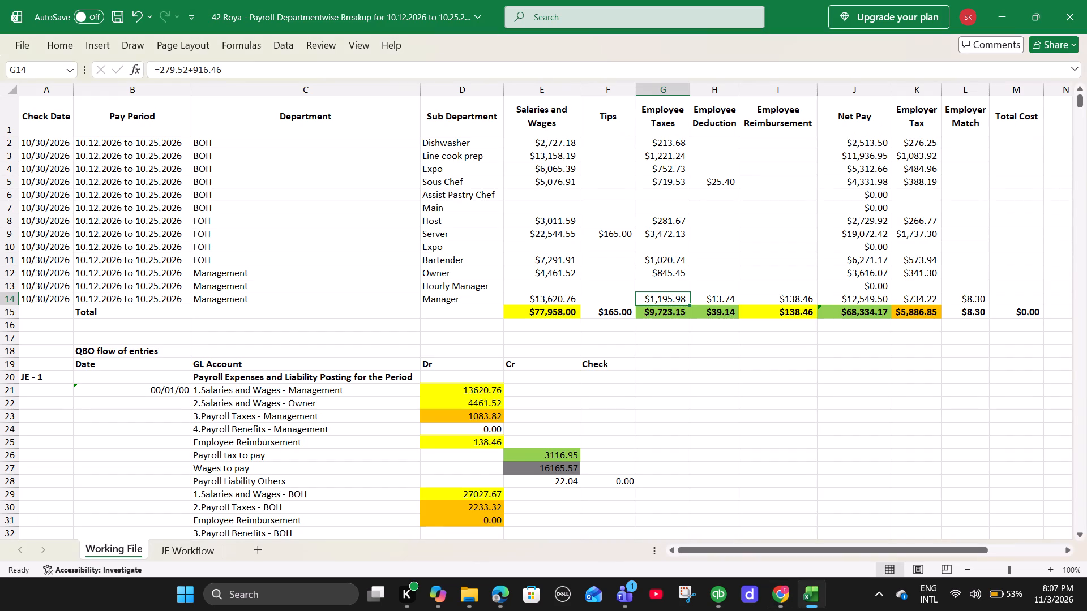
pyautogui.click(252, 64)
pyautogui.write('+1077')
pyautogui.hotkey('alt', 'Tab')
pyautogui.hotkey('alt', 'Tab')
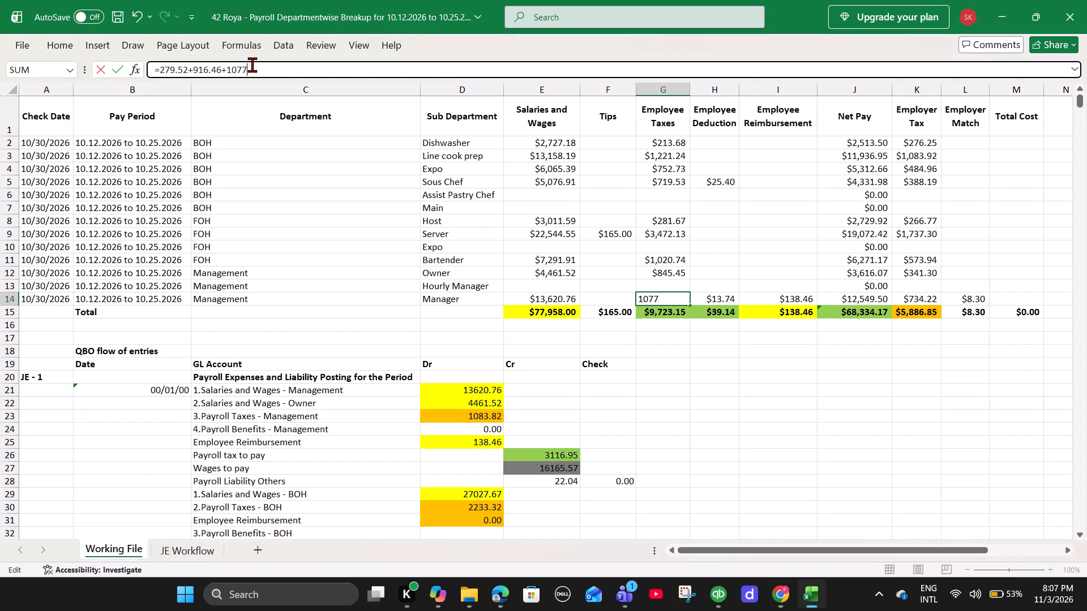
pyautogui.press('0')
pyautogui.press('BackSpace')
pyautogui.write('.02')
pyautogui.press('Return')
# Add the Admin department's employer liability total of 367.79 from the payroll report to the Manager Employer Tax formula in K14.
pyautogui.hotkey('alt', 'Tab')
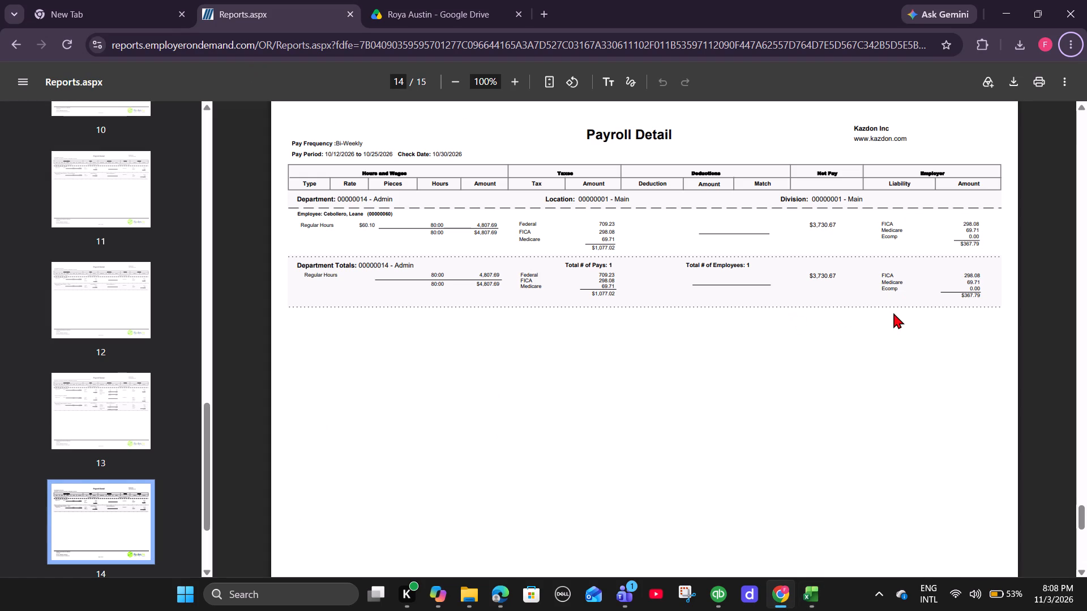
pyautogui.hotkey('alt', 'Tab')
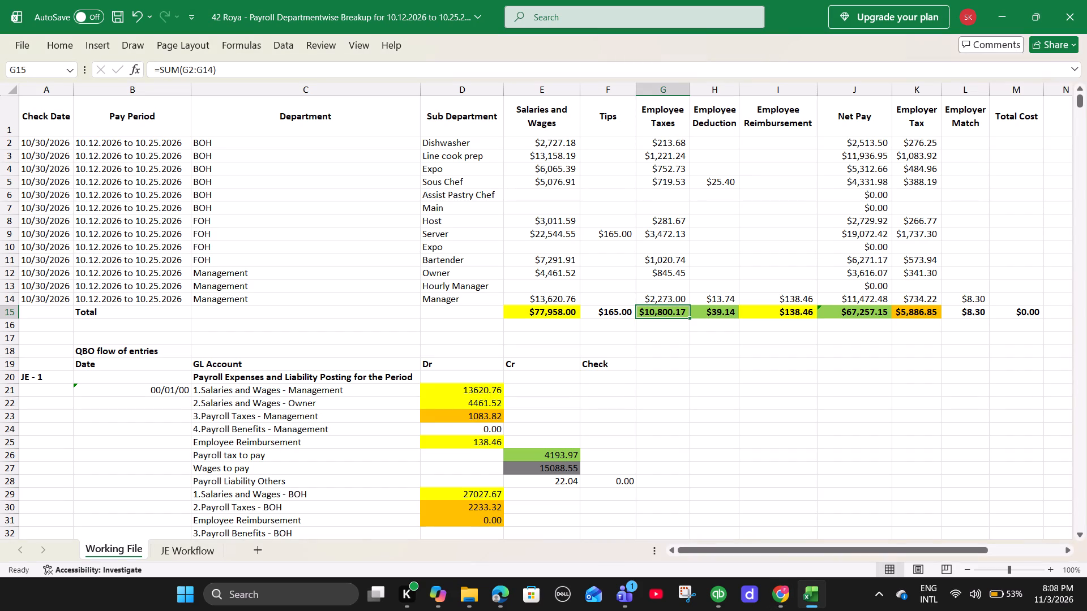
pyautogui.click(942, 300)
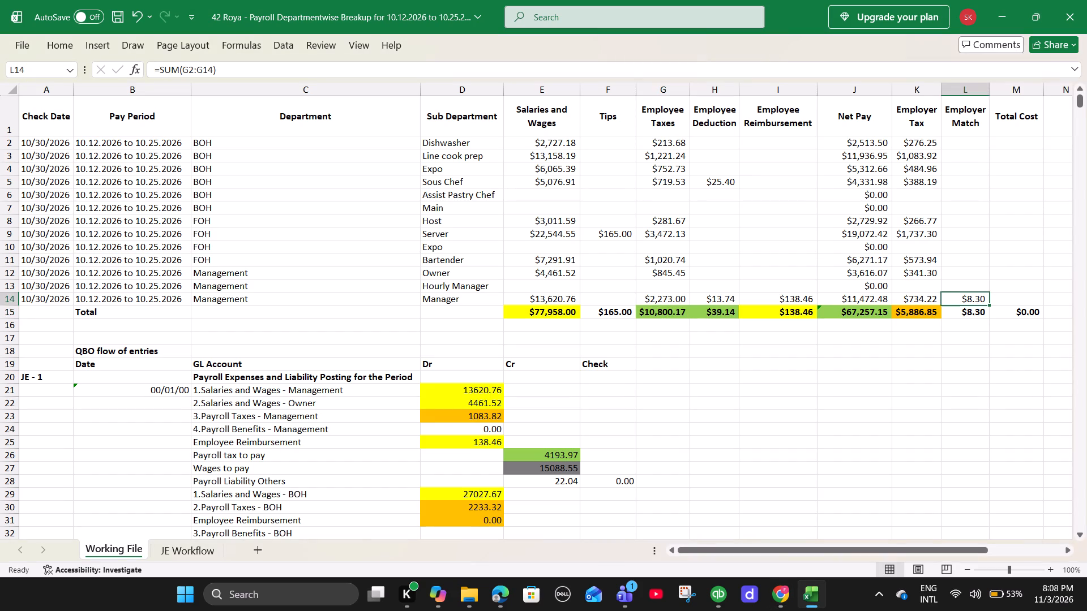
pyautogui.click(932, 302)
pyautogui.click(253, 68)
pyautogui.press('+')
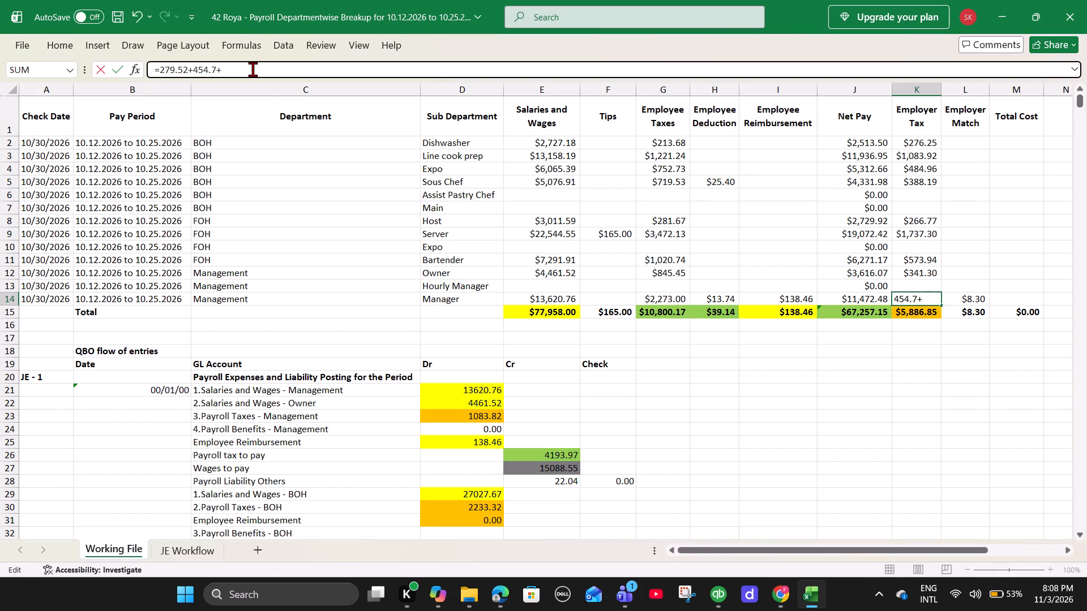
pyautogui.hotkey('alt', 'Tab')
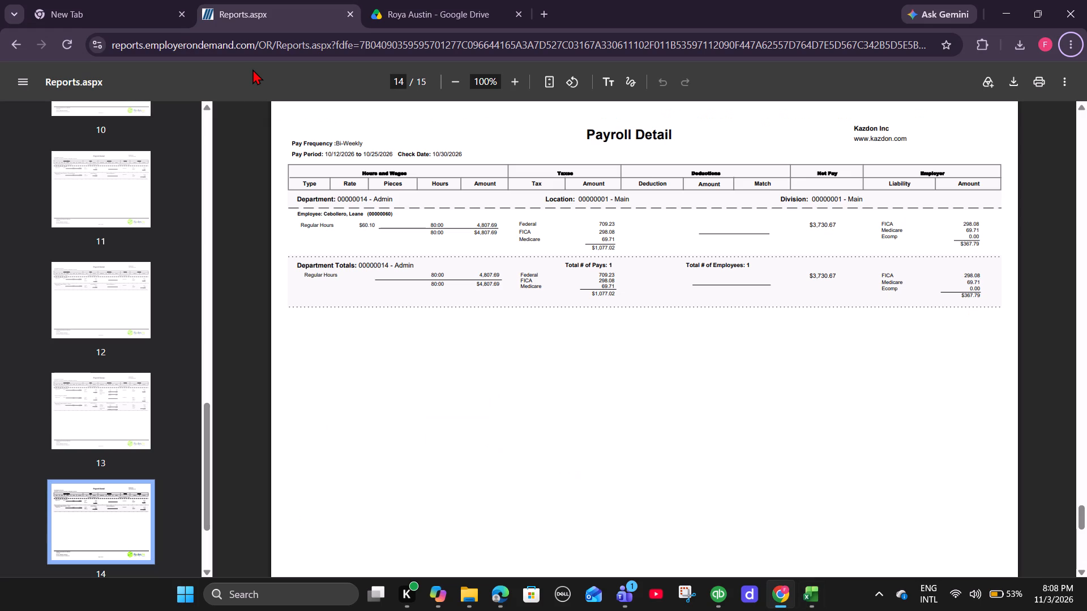
pyautogui.hotkey('alt', 'Tab')
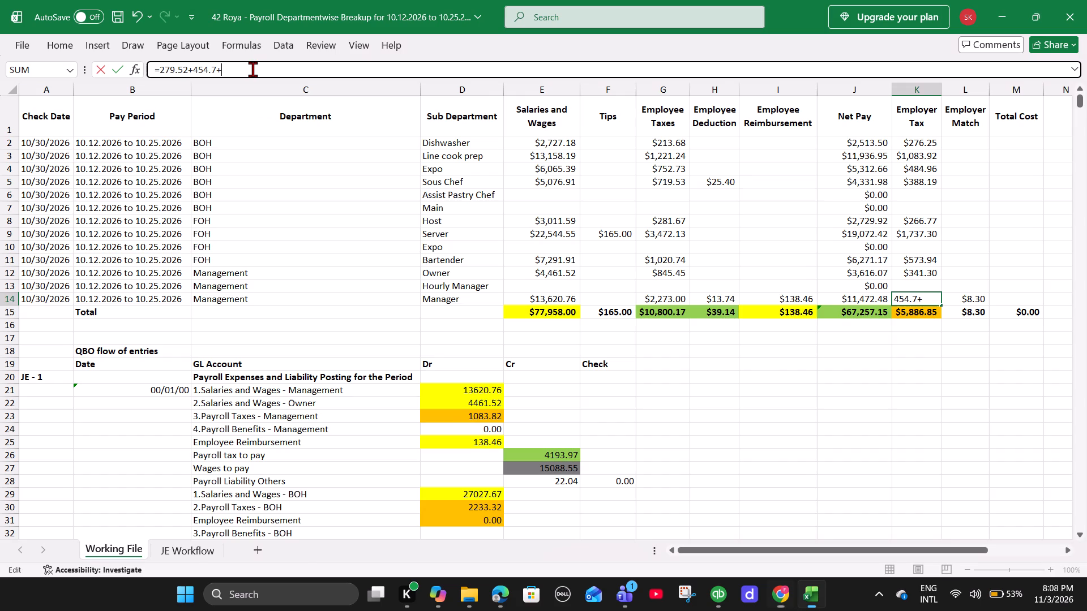
pyautogui.write('367.79')
pyautogui.press('Return')
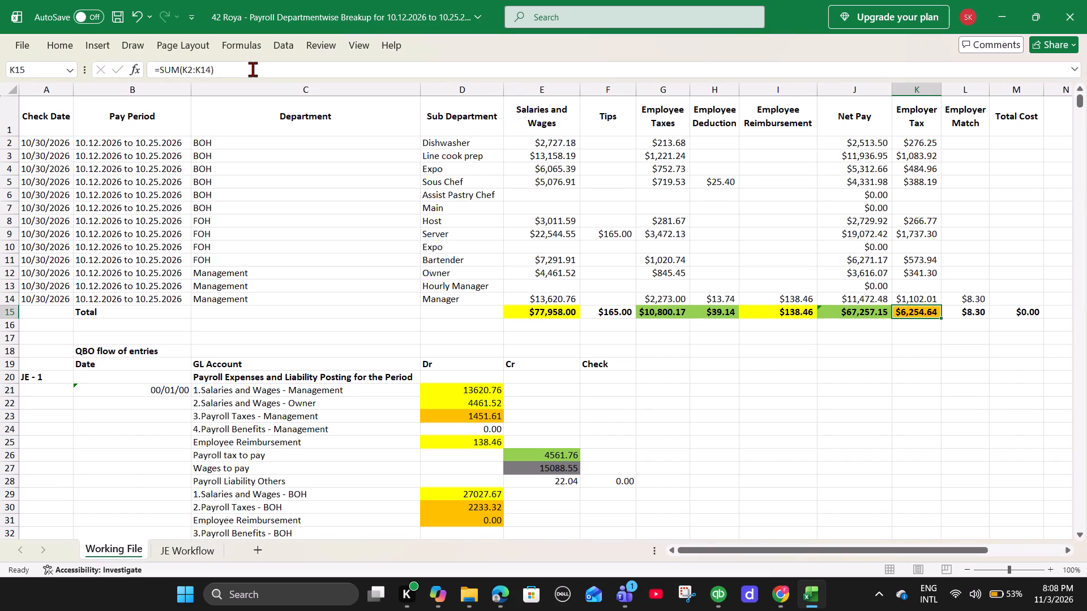
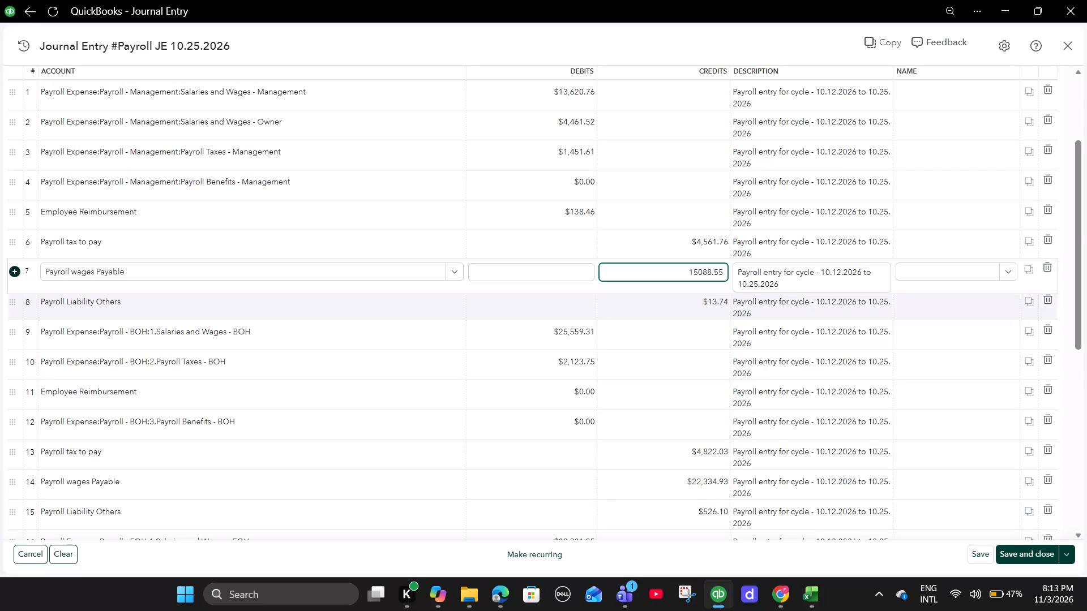
# Copy the management Payroll Liability Others amount of 22.04 from E28 of the workbook into the line 8 credit of the QuickBooks journal entry.
pyautogui.click(609, 296)
pyautogui.hotkey('alt', 'Tab')
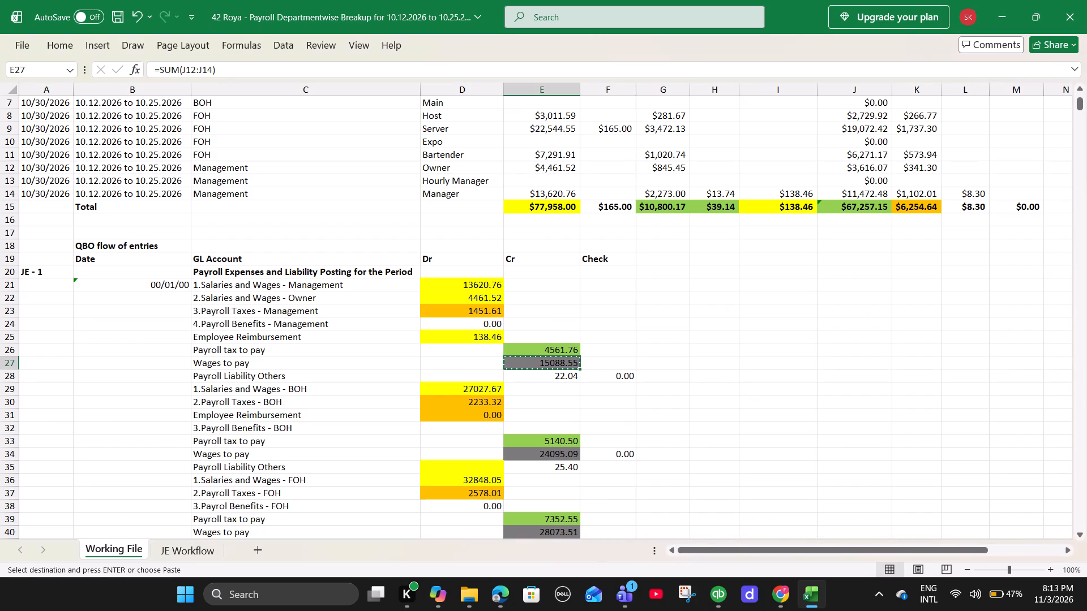
pyautogui.click(557, 380)
pyautogui.rightClick(540, 372)
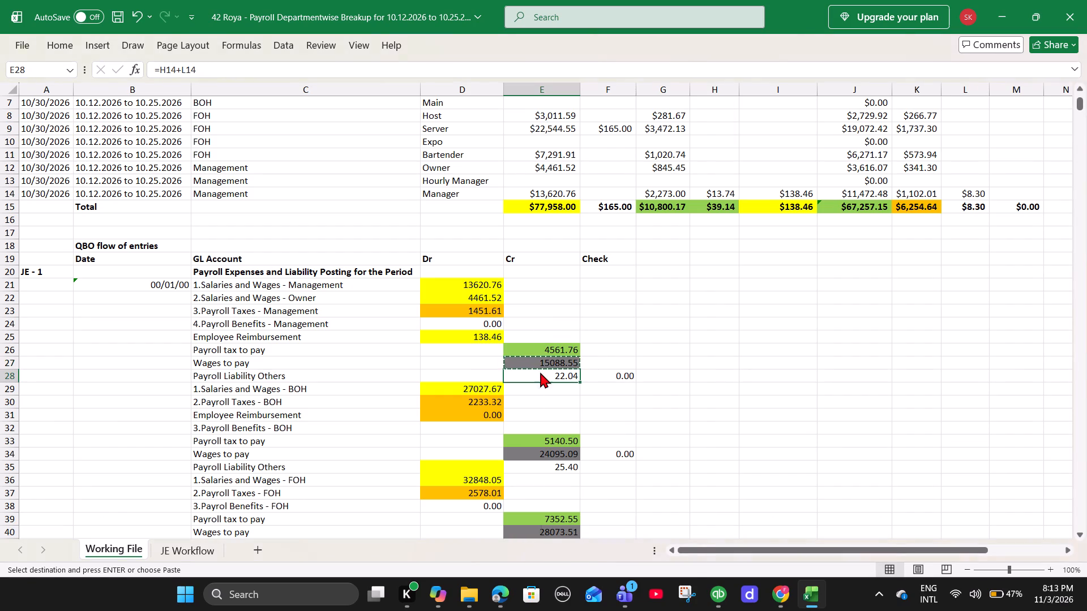
pyautogui.click(606, 209)
pyautogui.hotkey('alt', 'Tab')
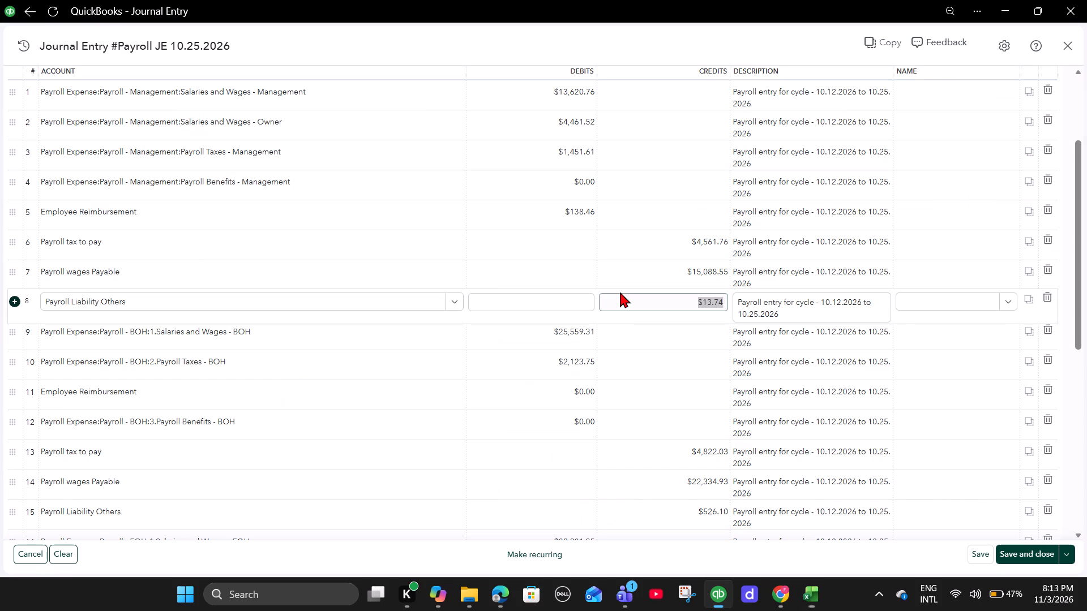
pyautogui.hotkey('ctrl', 'v')
# Copy the BOH Salaries and Wages amount of 27027.67 from D29 of the workbook into the journal entry's line 9 debit.
pyautogui.click(568, 333)
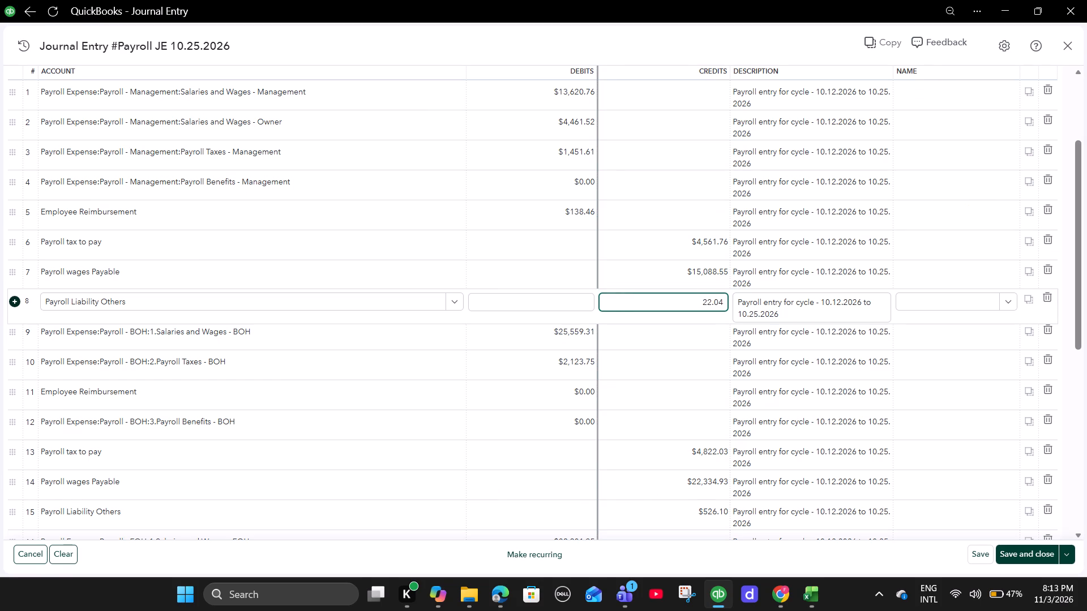
pyautogui.hotkey('alt', 'Tab')
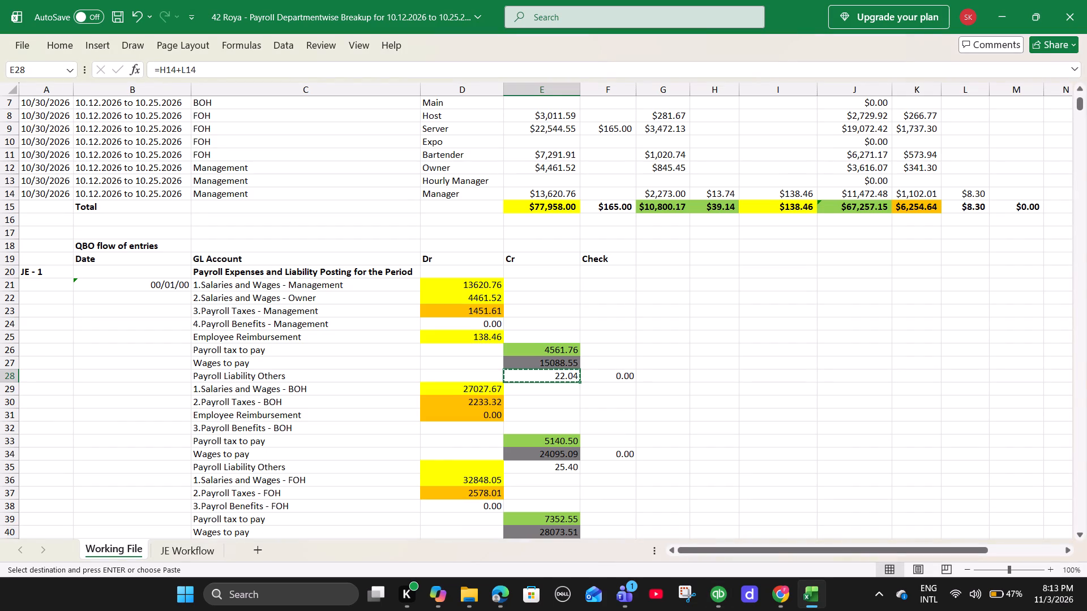
pyautogui.click(444, 394)
pyautogui.rightClick(444, 394)
pyautogui.rightClick(442, 390)
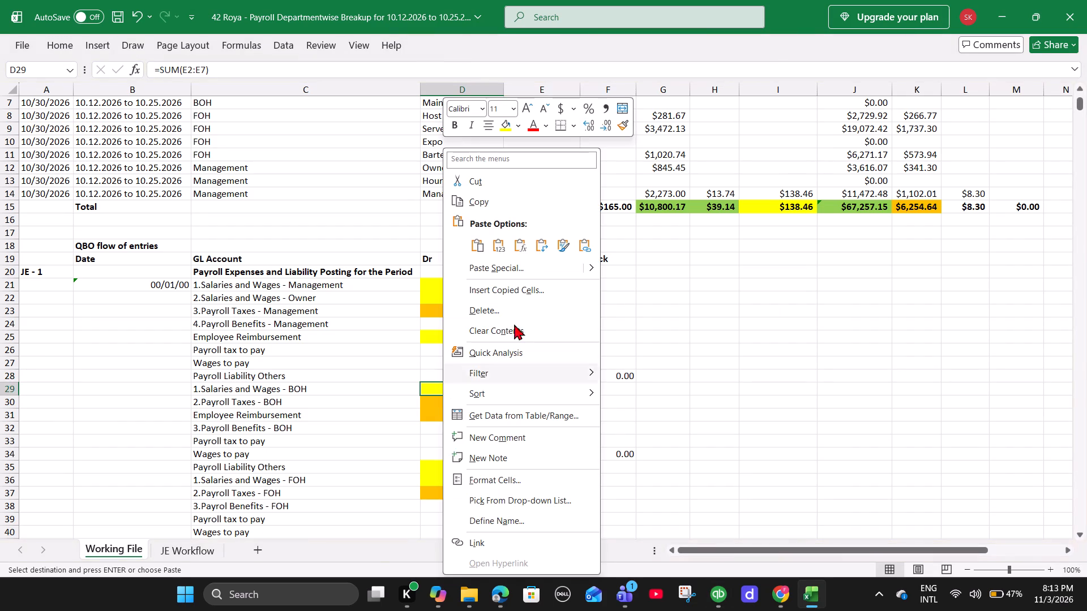
pyautogui.click(501, 200)
pyautogui.hotkey('alt', 'Tab')
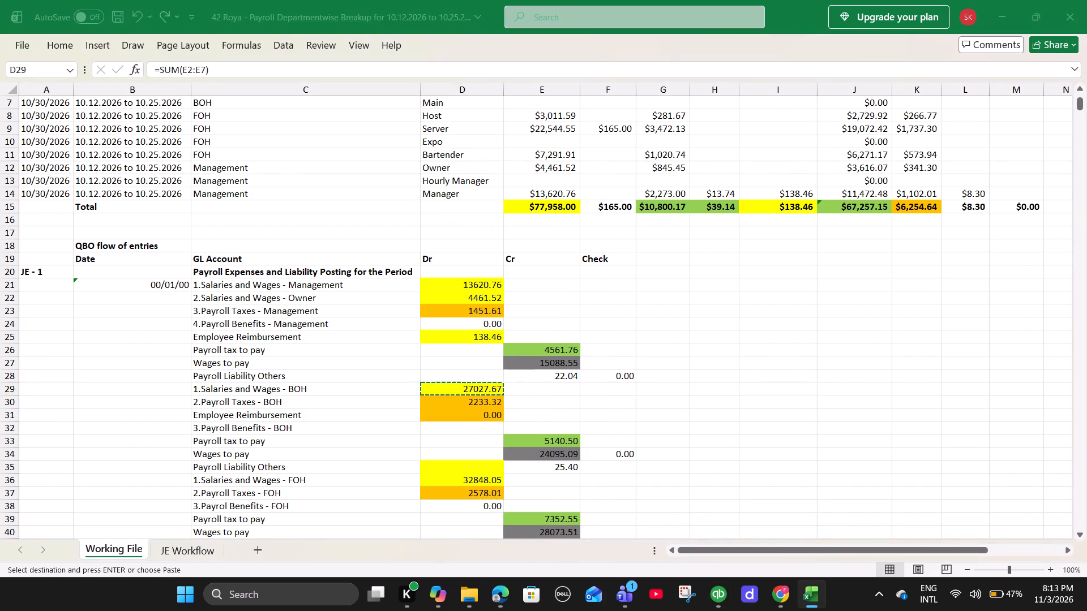
pyautogui.hotkey('ctrl', 'v')
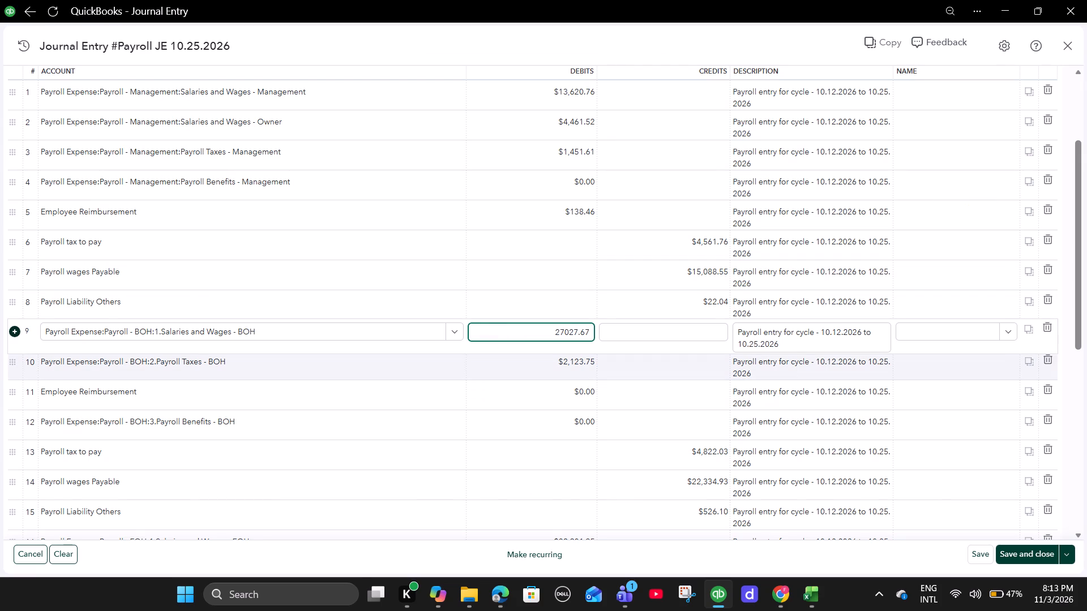
# Copy the BOH Payroll Taxes amount of 2233.32 from D30 of the workbook into the journal entry's line 10 debit.
pyautogui.click(519, 365)
pyautogui.hotkey('alt', 'Tab')
pyautogui.click(472, 401)
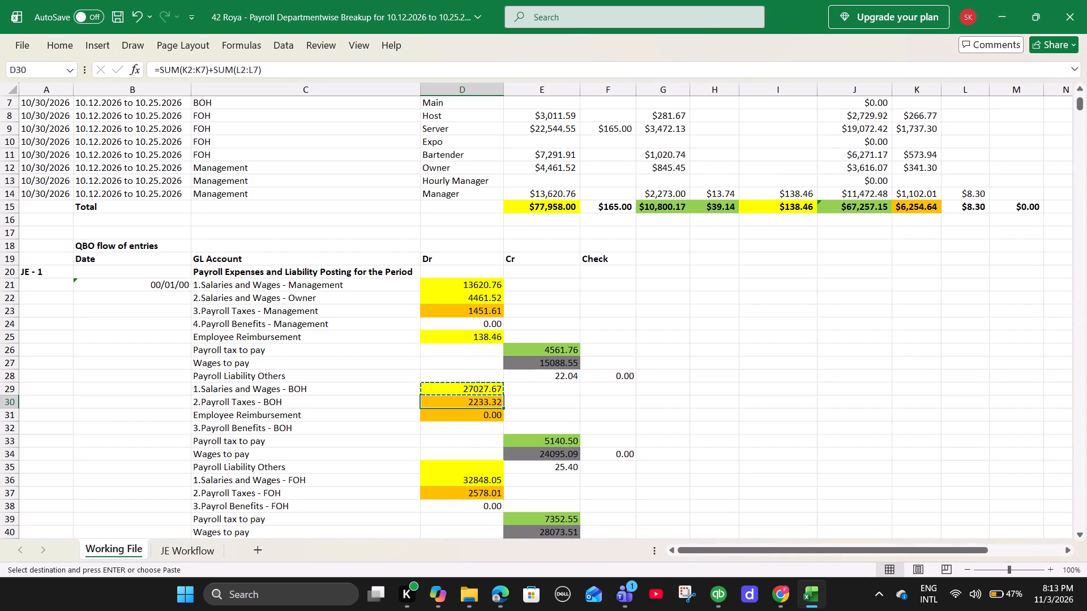
pyautogui.rightClick(472, 401)
pyautogui.click(536, 211)
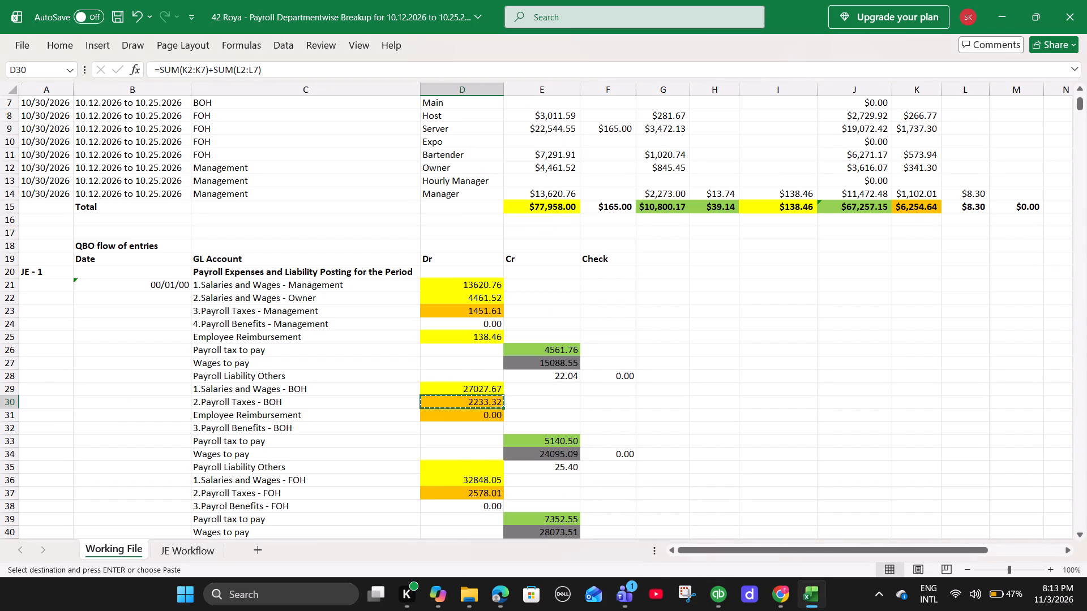
pyautogui.hotkey('alt', 'Tab')
pyautogui.hotkey('ctrl', 'v')
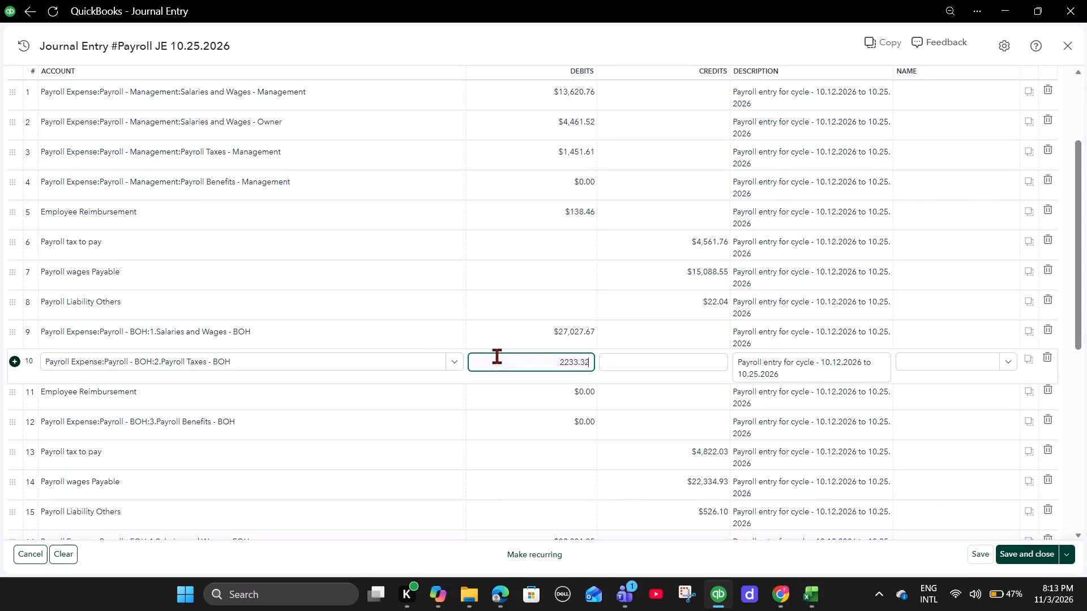
# Copy the BOH Payroll tax to pay amount of 5140.50 from E33 of the workbook into the journal entry's line 13 credit.
pyautogui.scroll(-1, 497, 356)
pyautogui.hotkey('alt', 'Tab')
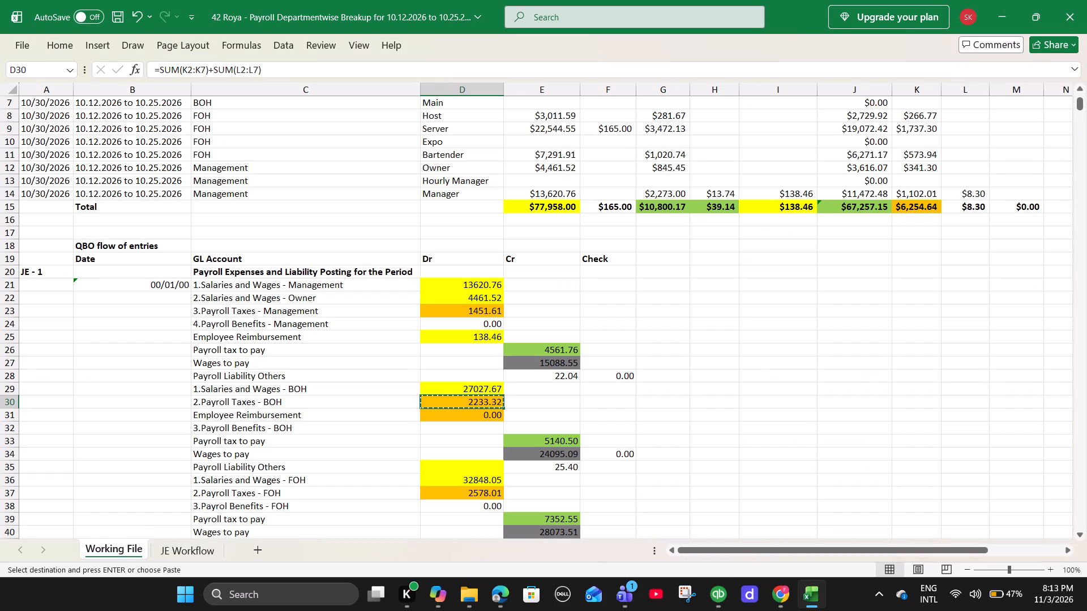
pyautogui.click(543, 442)
pyautogui.rightClick(543, 442)
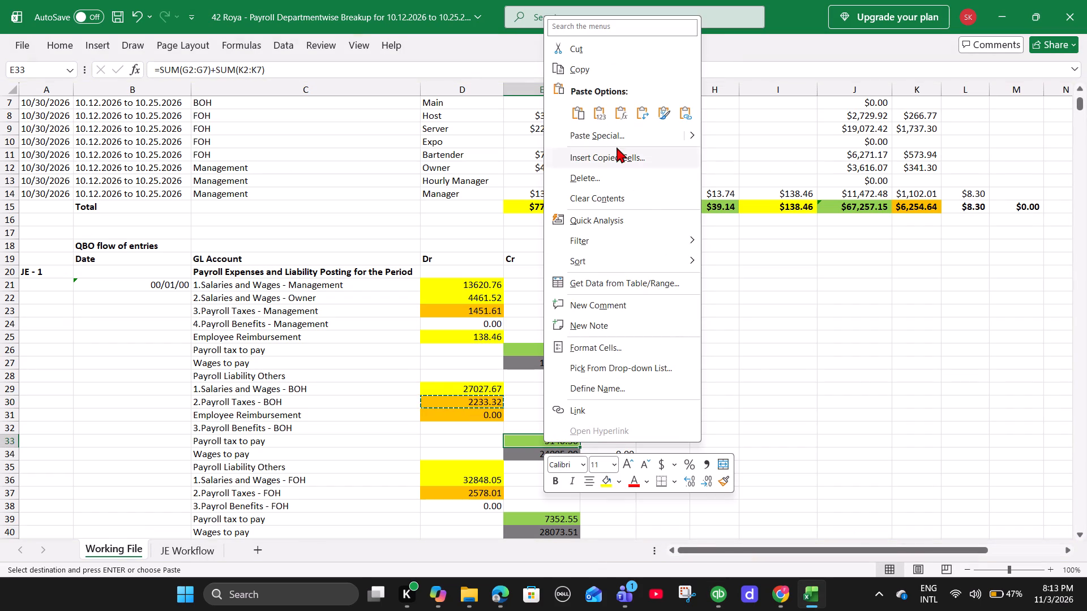
pyautogui.click(580, 71)
pyautogui.hotkey('alt', 'Tab')
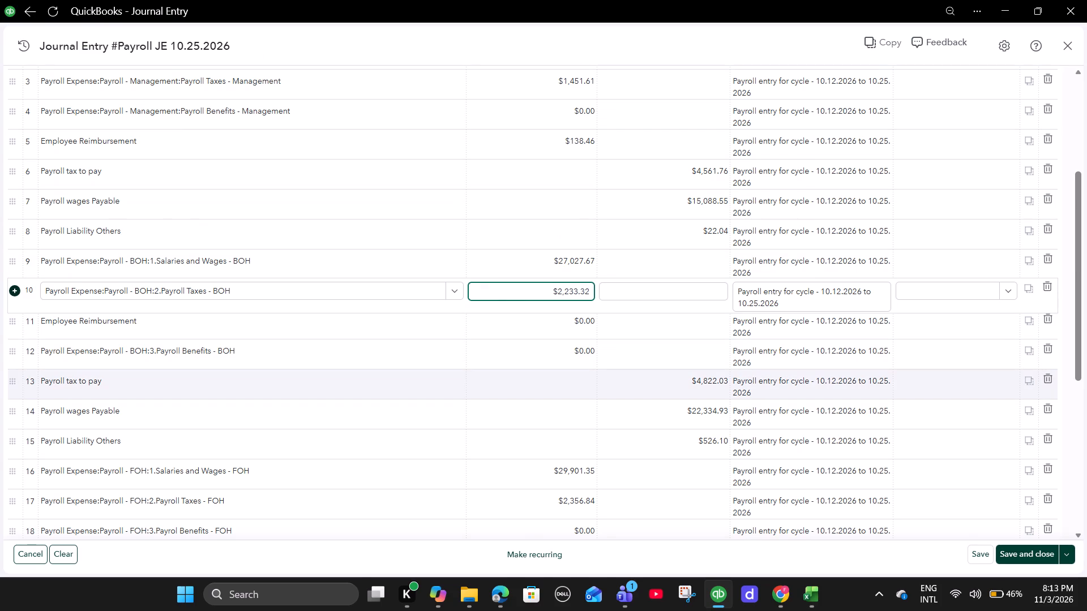
pyautogui.click(655, 386)
pyautogui.hotkey('ctrl', 'v')
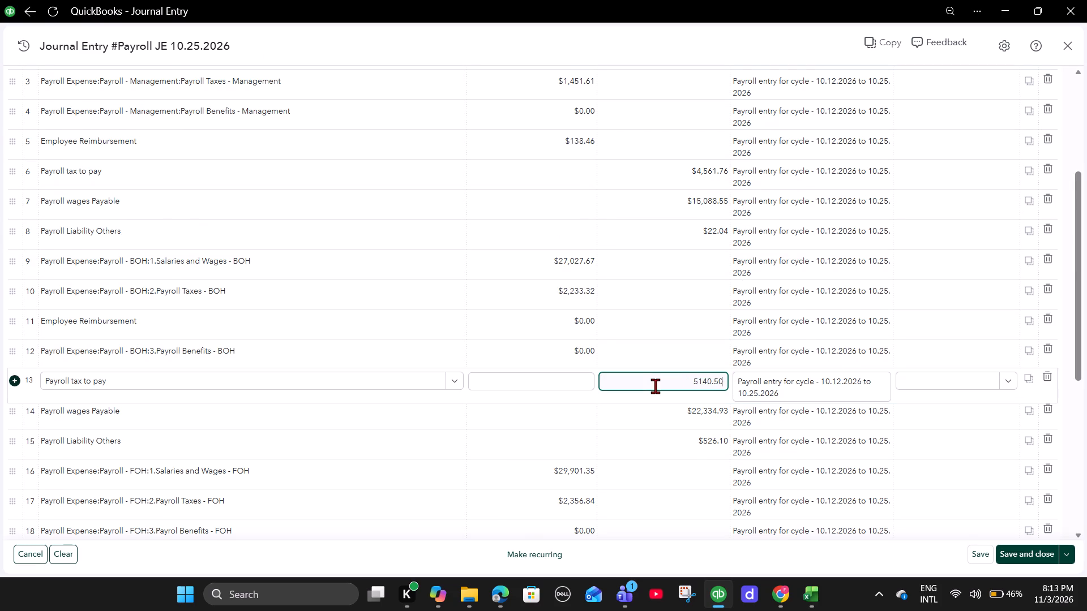
# Copy the BOH Wages to pay amount of 24095.09 from E34 of the workbook into the line 14 Payroll wages Payable credit.
pyautogui.scroll(-1, 655, 386)
pyautogui.click(658, 356)
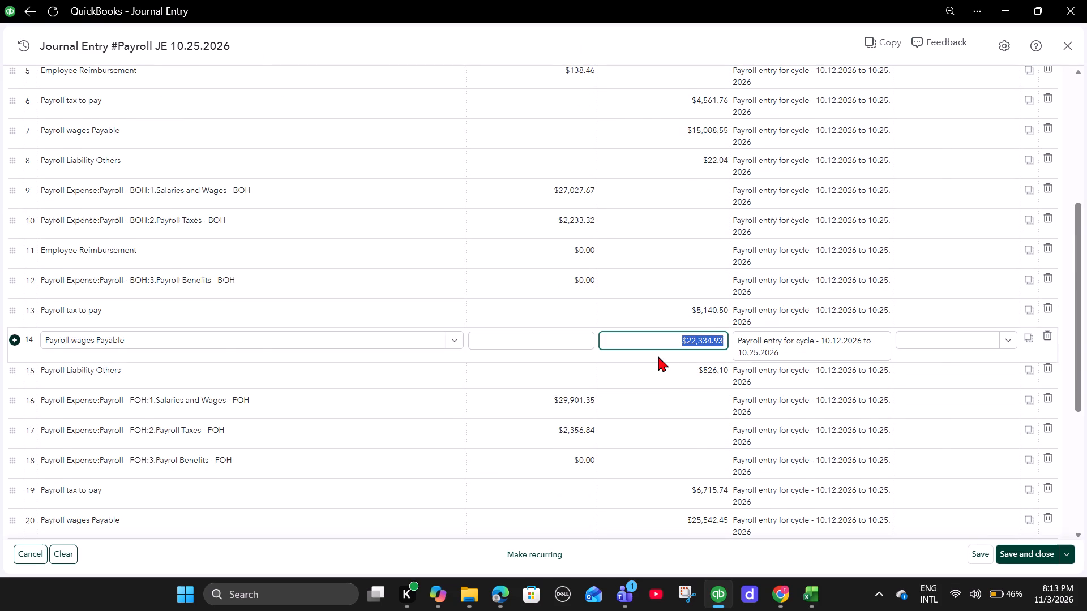
pyautogui.hotkey('alt', 'Tab')
pyautogui.scroll(-1, 512, 433)
pyautogui.click(527, 416)
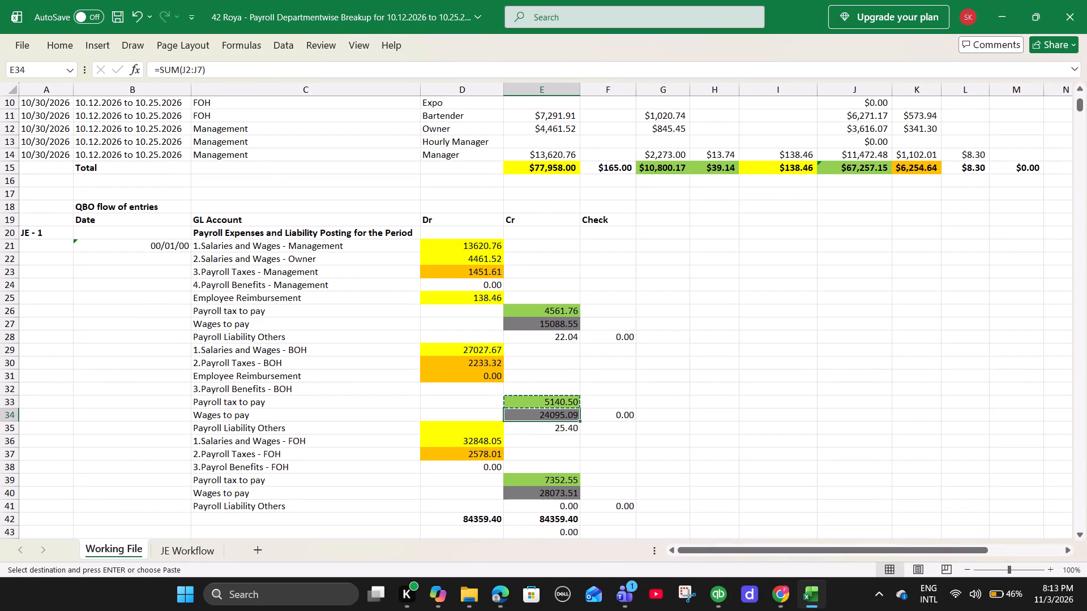
pyautogui.rightClick(525, 417)
pyautogui.click(600, 206)
pyautogui.hotkey('alt', 'Tab')
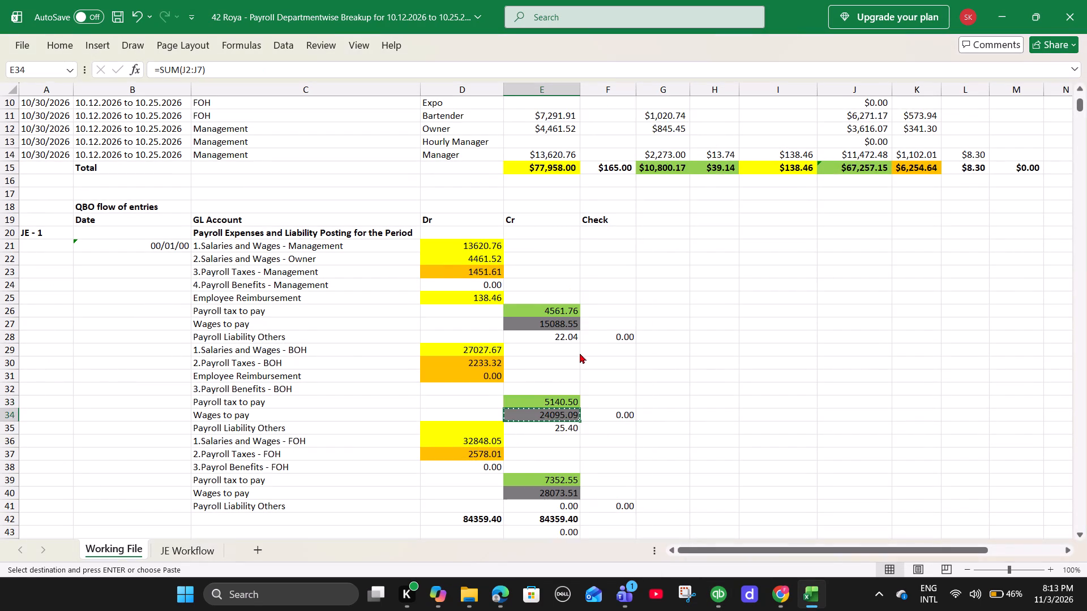
pyautogui.hotkey('ctrl', 'v')
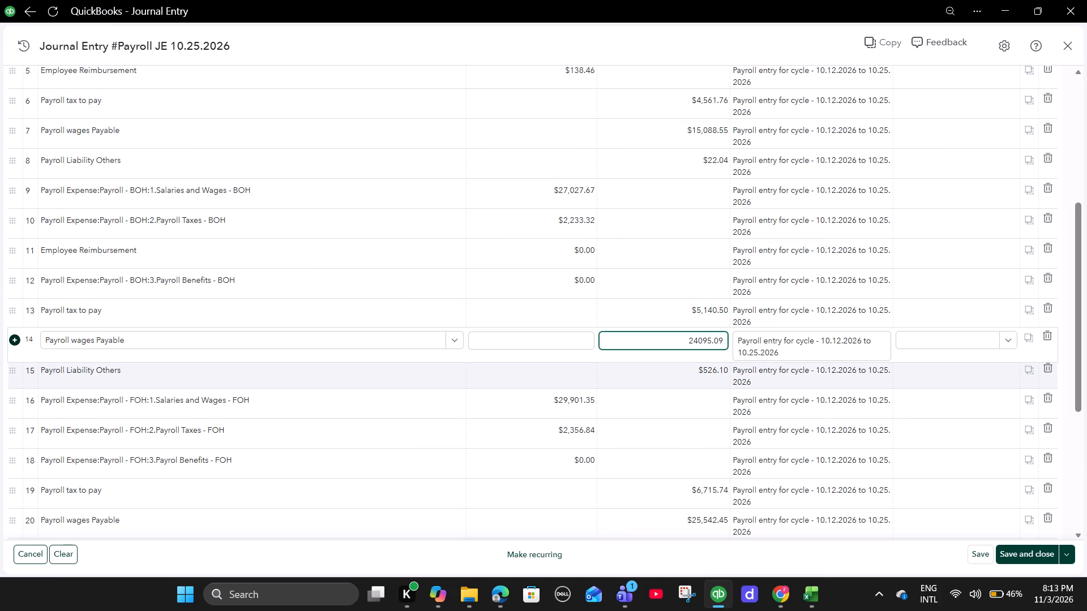
# Copy the BOH Payroll Liability Others amount of 25.40 from E35 of the workbook into the journal entry's line 15 credit.
pyautogui.click(645, 378)
pyautogui.hotkey('alt', 'Tab')
pyautogui.click(574, 431)
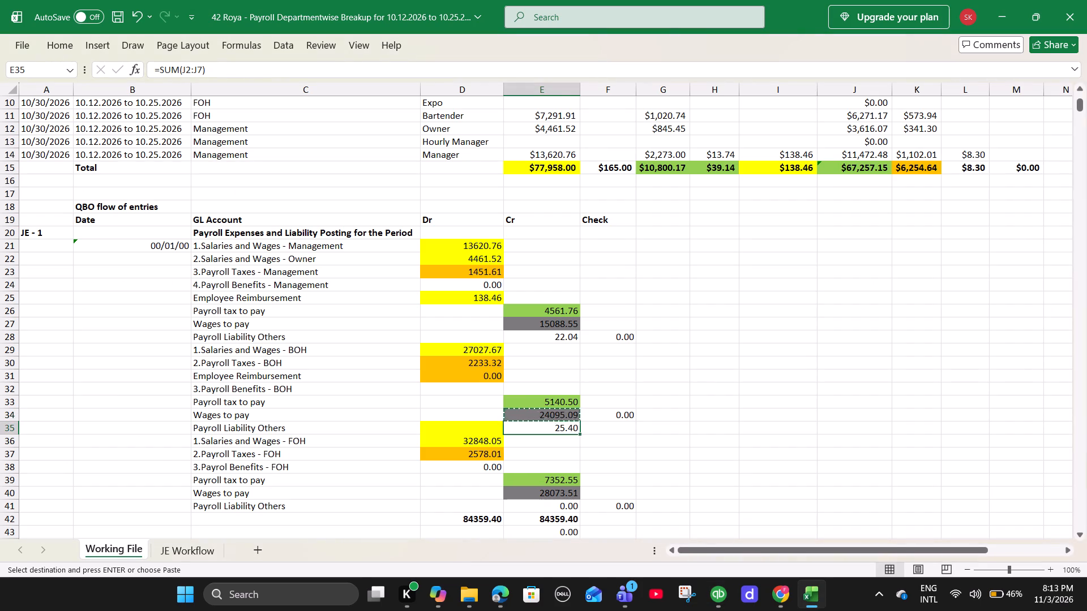
pyautogui.rightClick(562, 427)
pyautogui.click(592, 59)
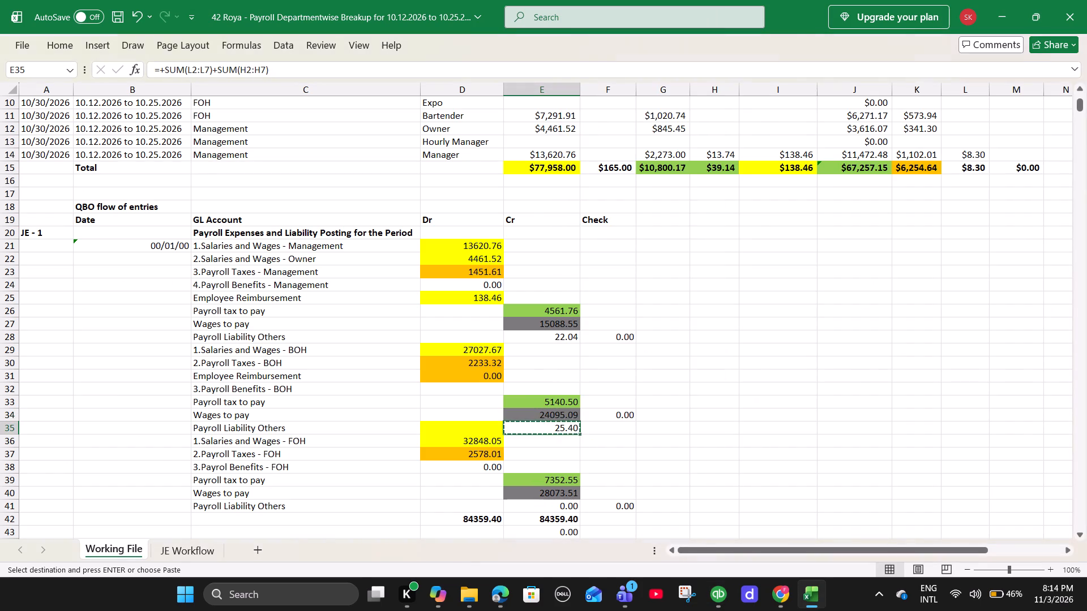
pyautogui.hotkey('alt', 'Tab')
pyautogui.hotkey('ctrl', 'v')
# Copy the FOH Salaries and Wages amount of 32848.05 from D36 of the workbook into the journal entry's line 16 debit.
pyautogui.scroll(-2, 549, 255)
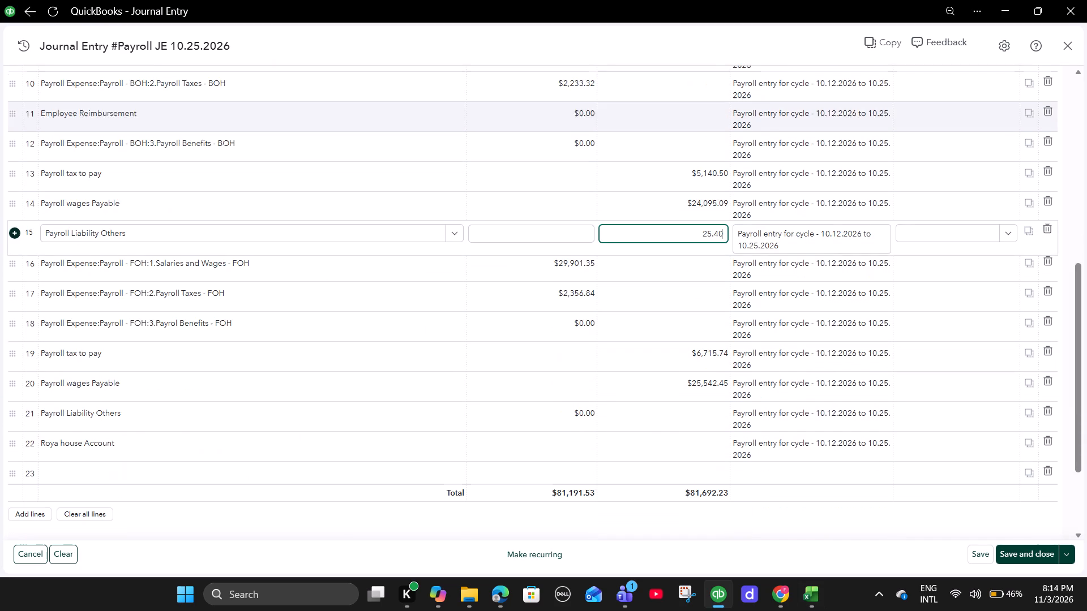
pyautogui.click(549, 257)
pyautogui.hotkey('alt', 'Tab')
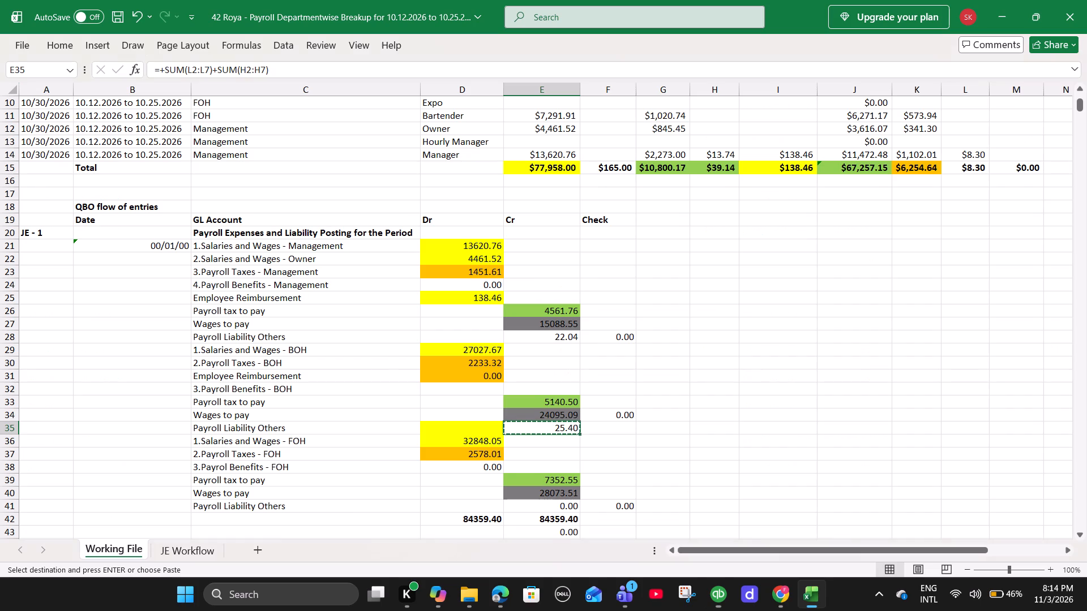
pyautogui.scroll(-1, 517, 433)
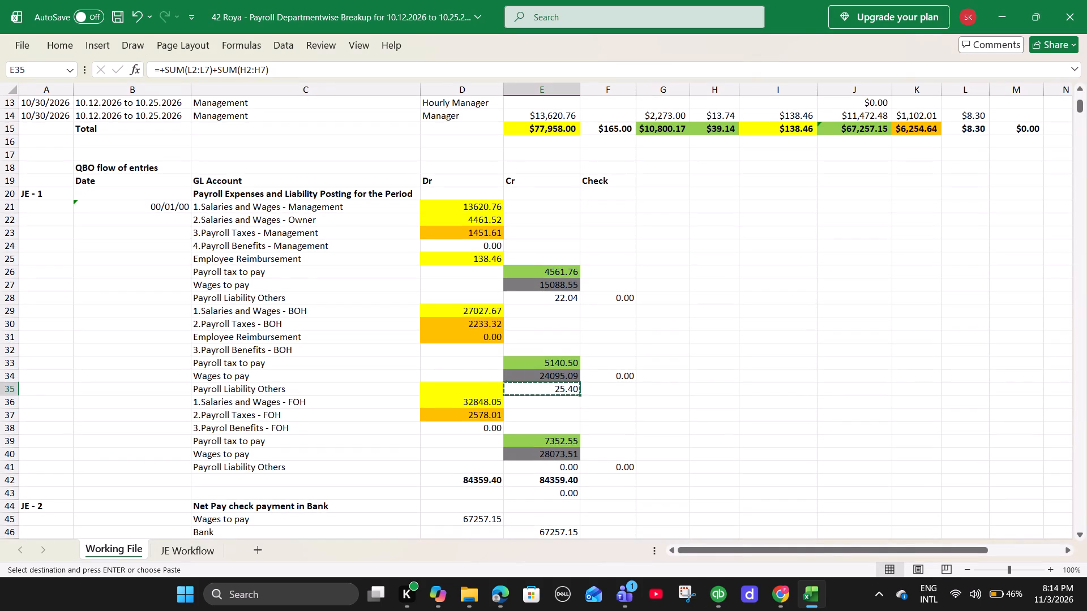
pyautogui.click(481, 406)
pyautogui.rightClick(479, 405)
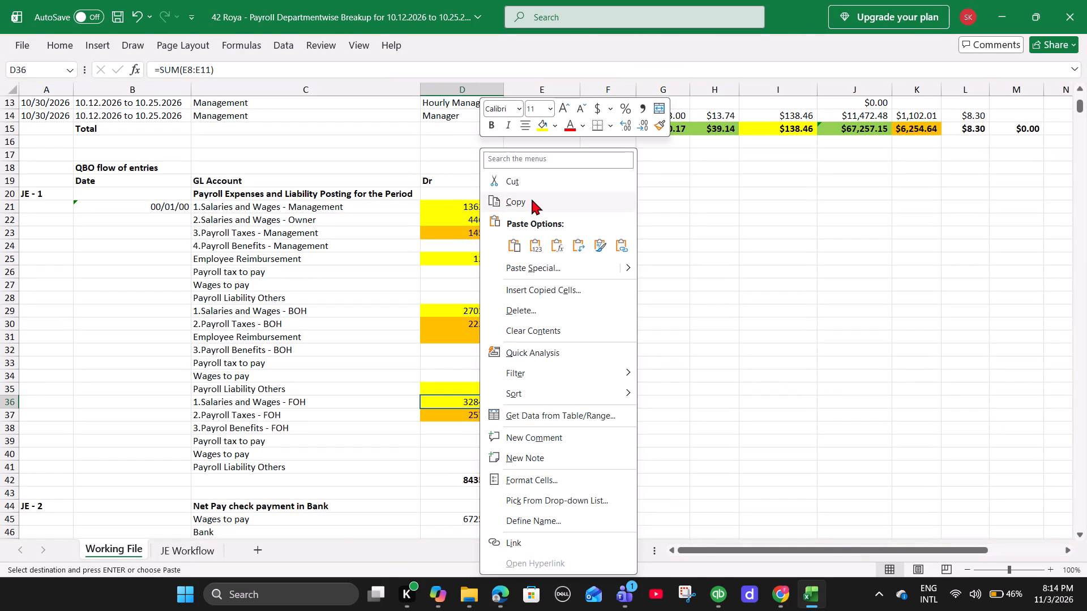
pyautogui.click(532, 199)
pyautogui.hotkey('alt', 'Tab')
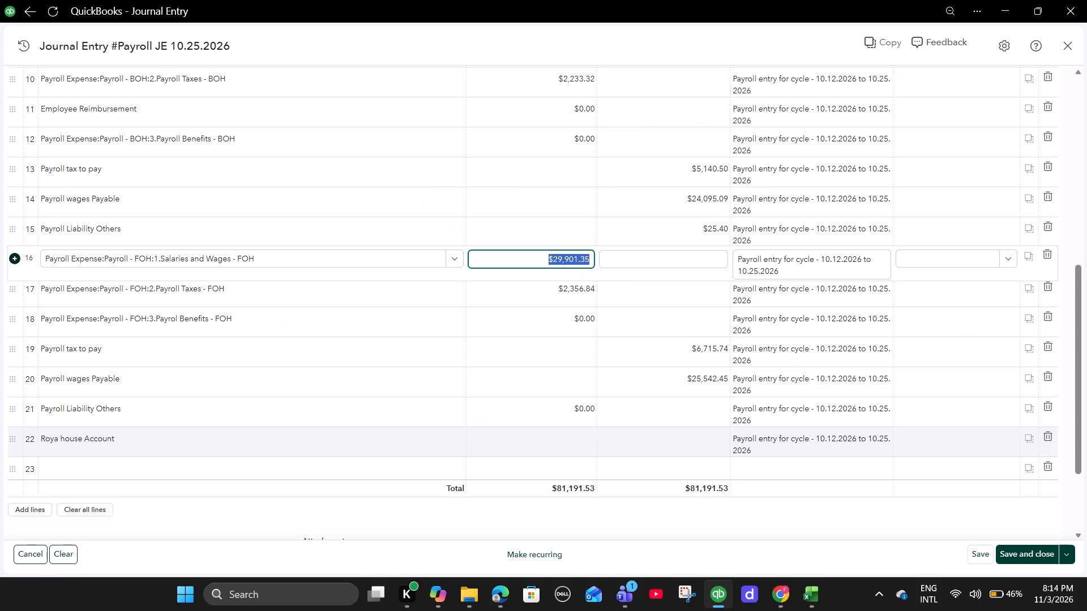
pyautogui.hotkey('ctrl', 'v')
# Copy the FOH Payroll Taxes amount of 2578.01 from D37 of the workbook into the journal entry's line 17 debit.
pyautogui.click(562, 296)
pyautogui.hotkey('alt', 'Tab')
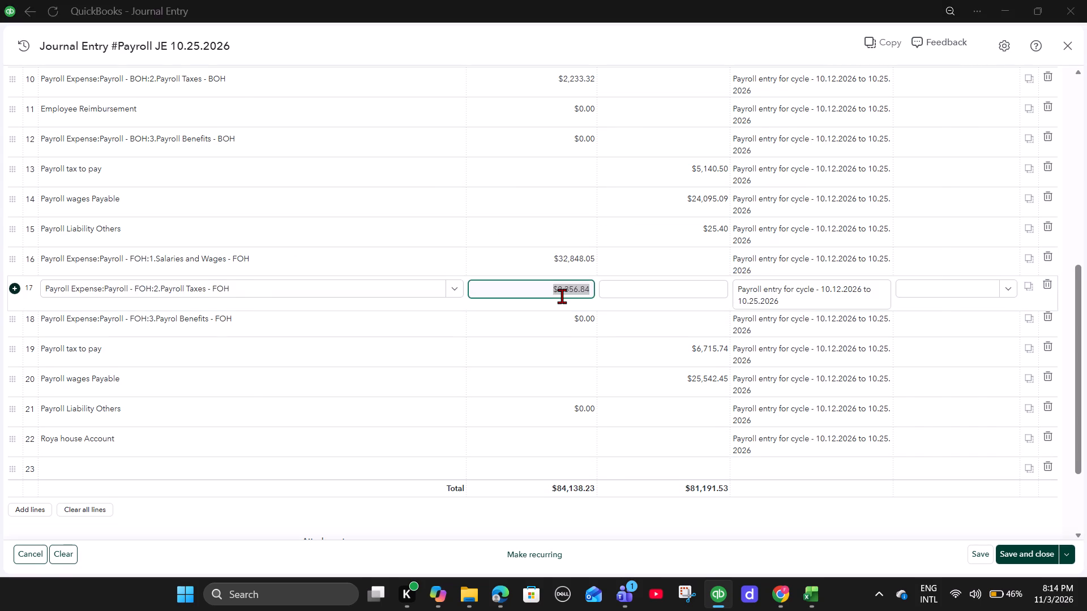
pyautogui.click(471, 415)
pyautogui.rightClick(470, 414)
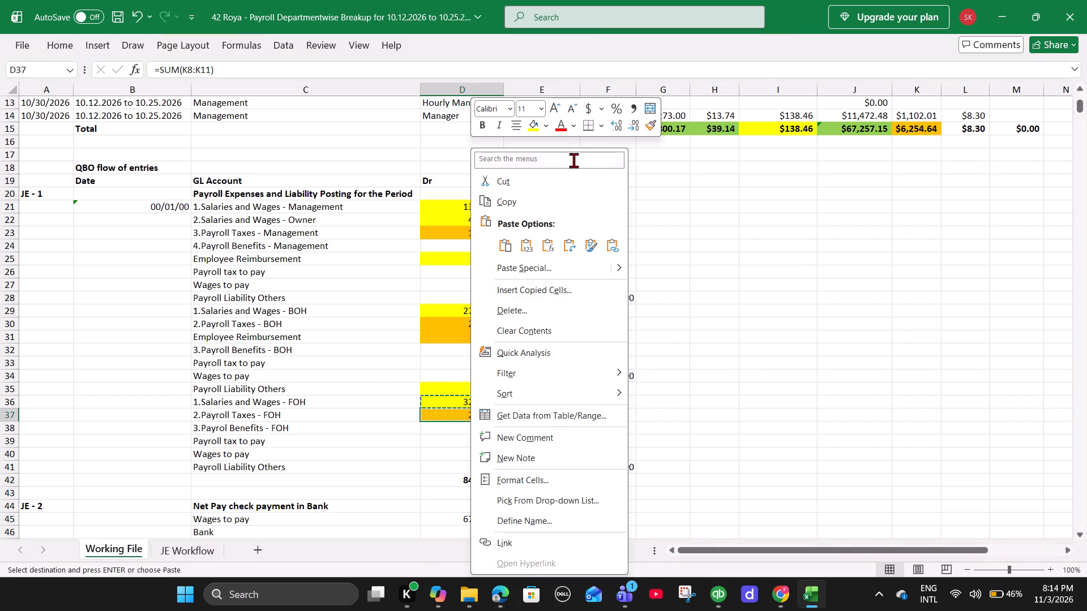
pyautogui.click(511, 208)
pyautogui.hotkey('alt', 'Tab')
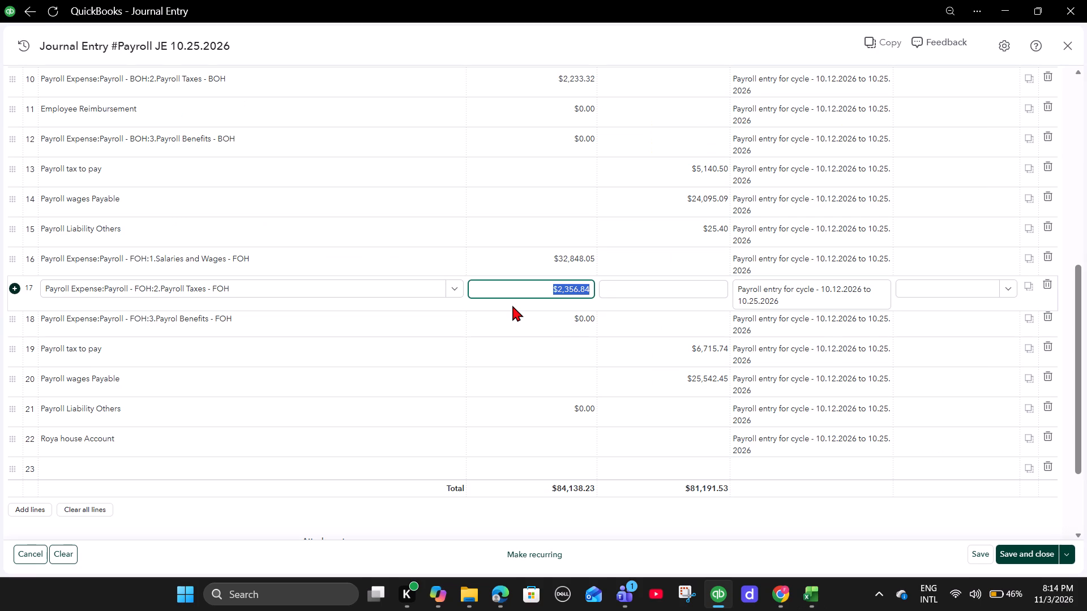
pyautogui.hotkey('ctrl', 'v')
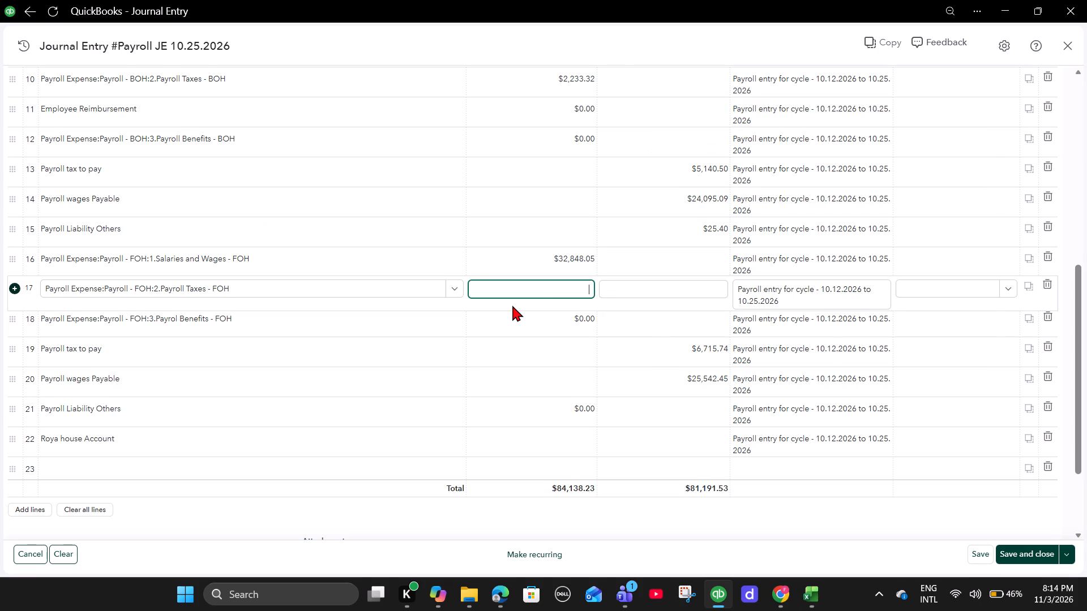
pyautogui.hotkey('alt', 'Tab')
pyautogui.click(1065, 450)
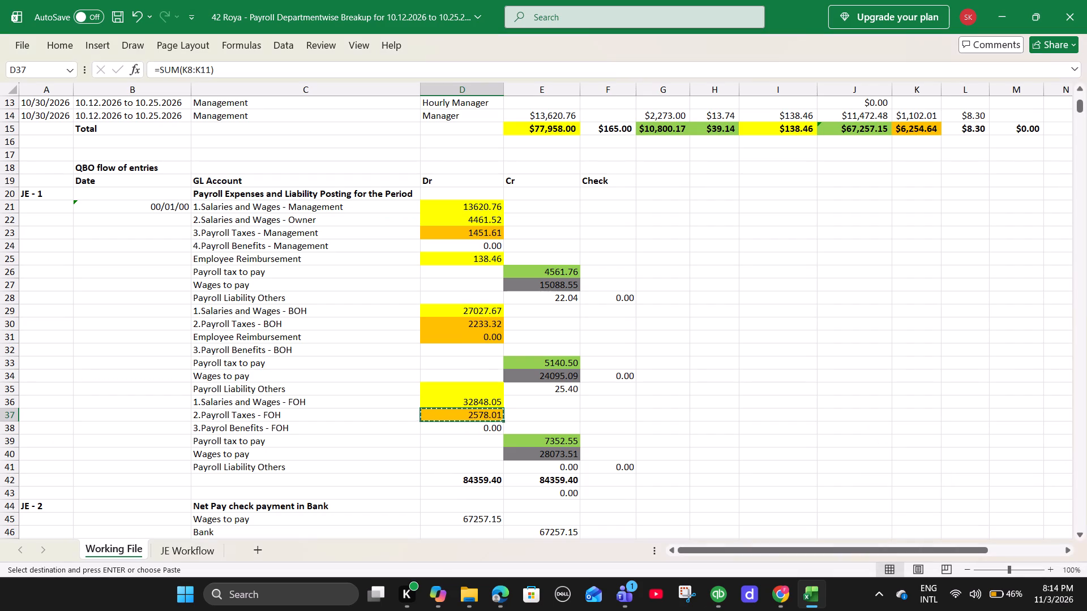
pyautogui.rightClick(462, 417)
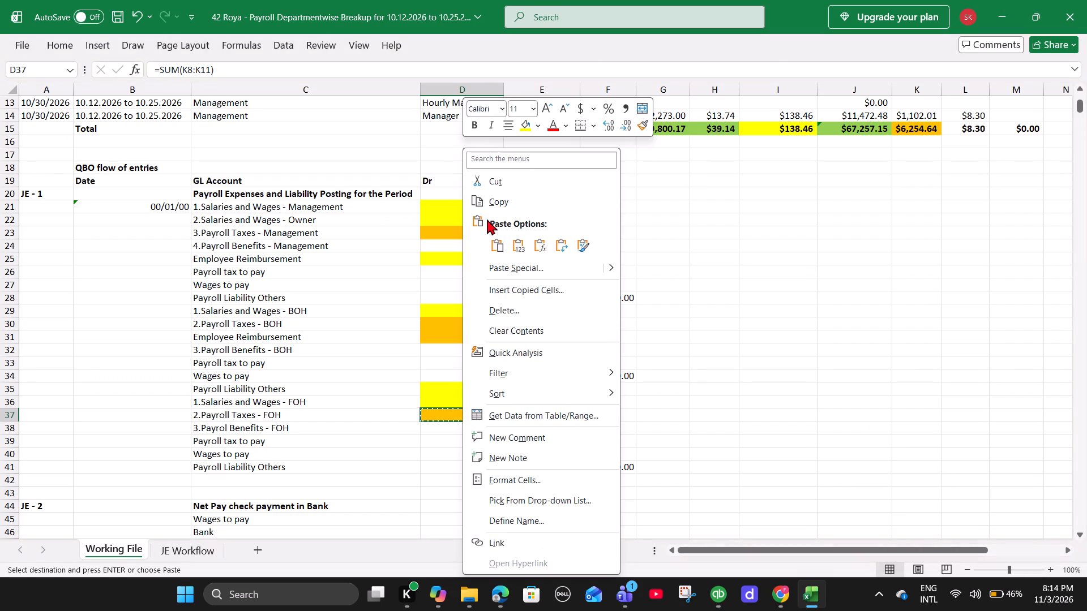
pyautogui.click(492, 206)
pyautogui.hotkey('alt', 'Tab')
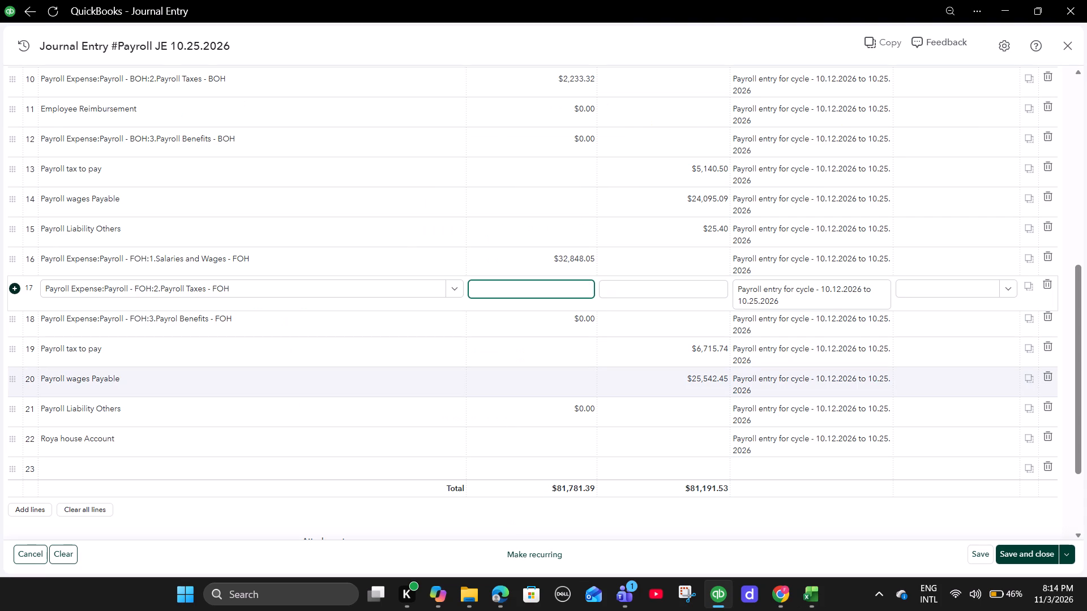
pyautogui.hotkey('ctrl', 'v')
# Copy the FOH Payroll tax to pay amount of 7352.55 from E39 of the workbook into the journal entry's line 19 credit.
pyautogui.hotkey('alt', 'Tab')
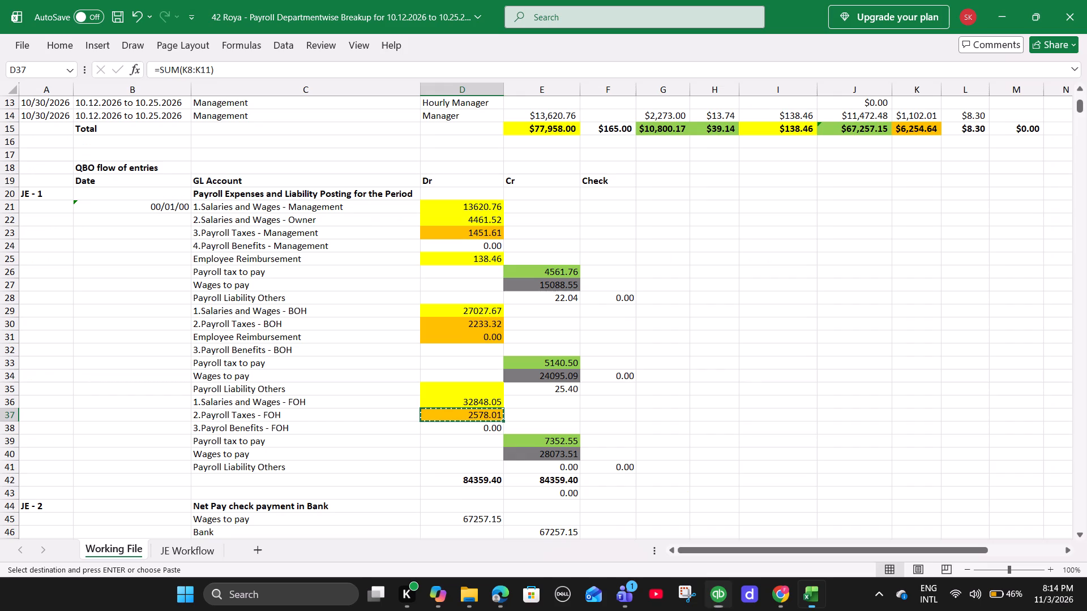
pyautogui.click(532, 443)
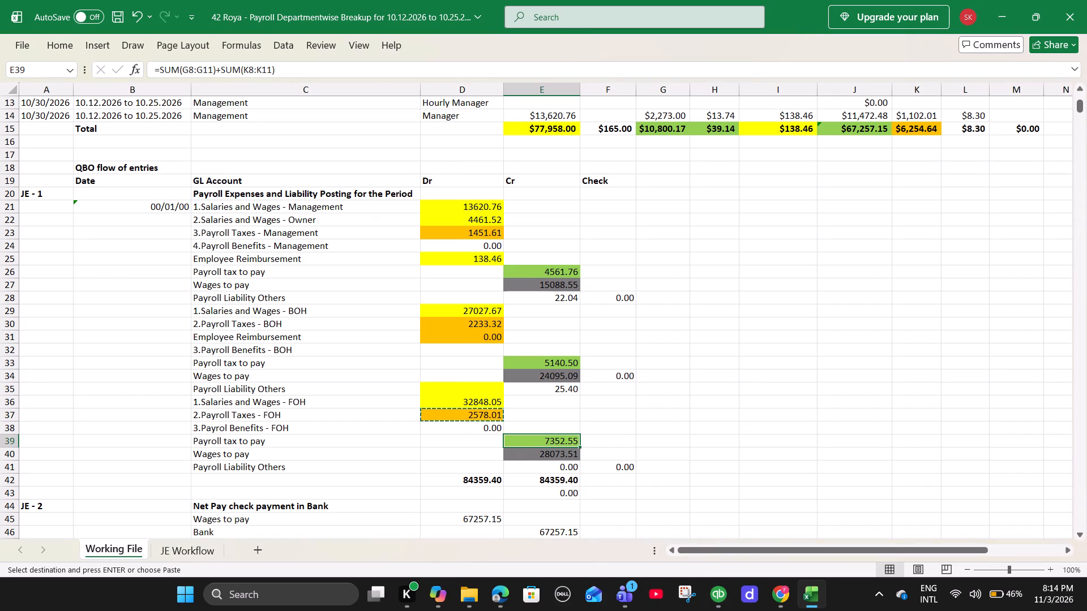
pyautogui.rightClick(532, 442)
pyautogui.click(583, 74)
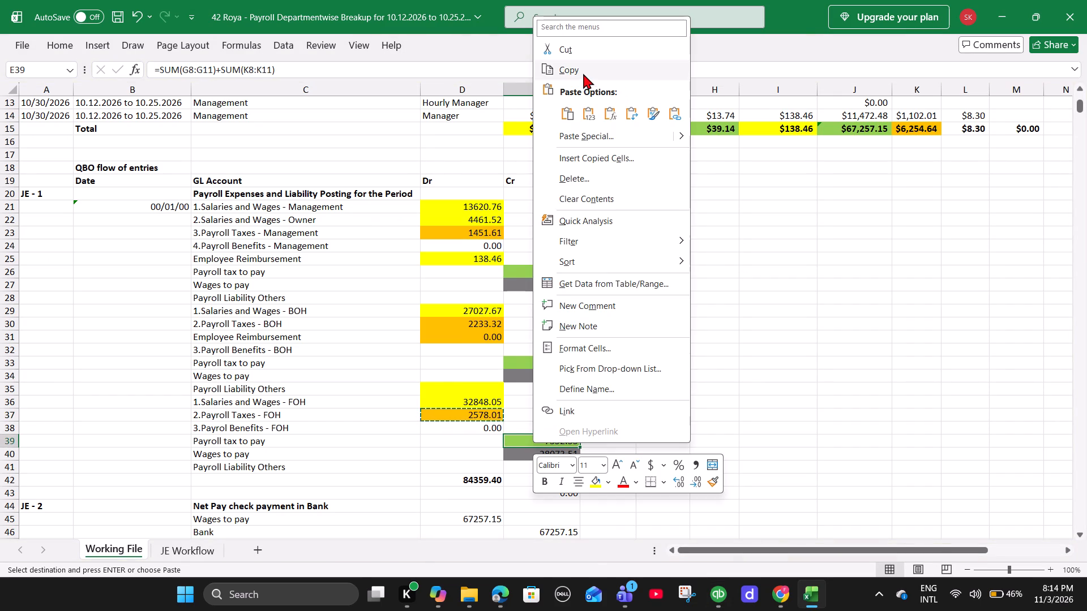
pyautogui.hotkey('alt', 'Tab')
pyautogui.click(600, 357)
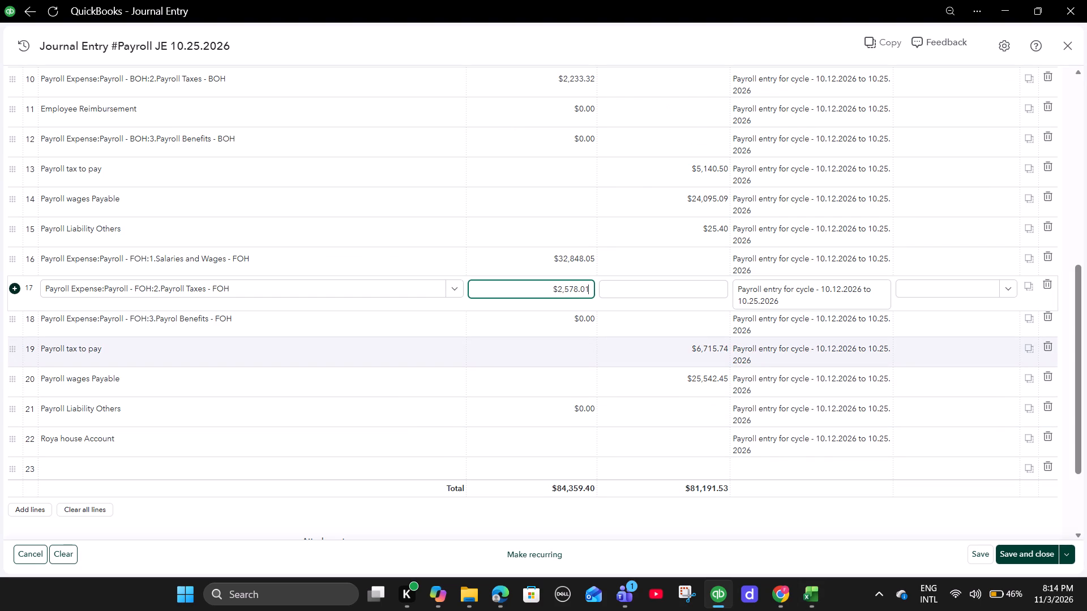
pyautogui.hotkey('ctrl', 'v')
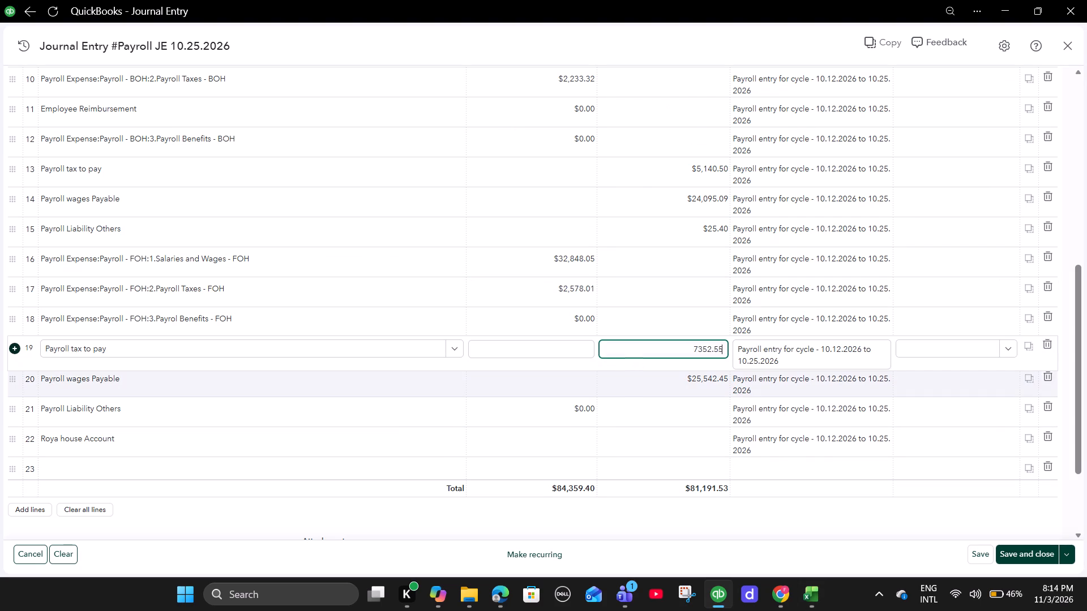
# Copy the FOH Wages to pay amount of 28073.51 from E40 of the workbook into the line 20 Payroll wages Payable credit.
pyautogui.click(653, 383)
pyautogui.hotkey('alt', 'Tab')
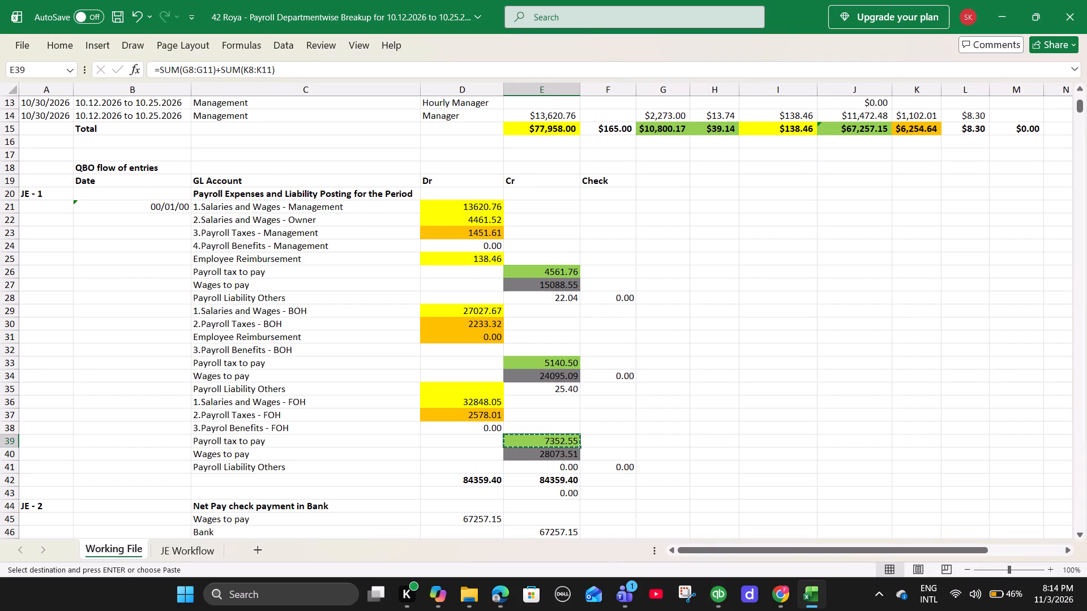
pyautogui.click(543, 456)
pyautogui.rightClick(543, 456)
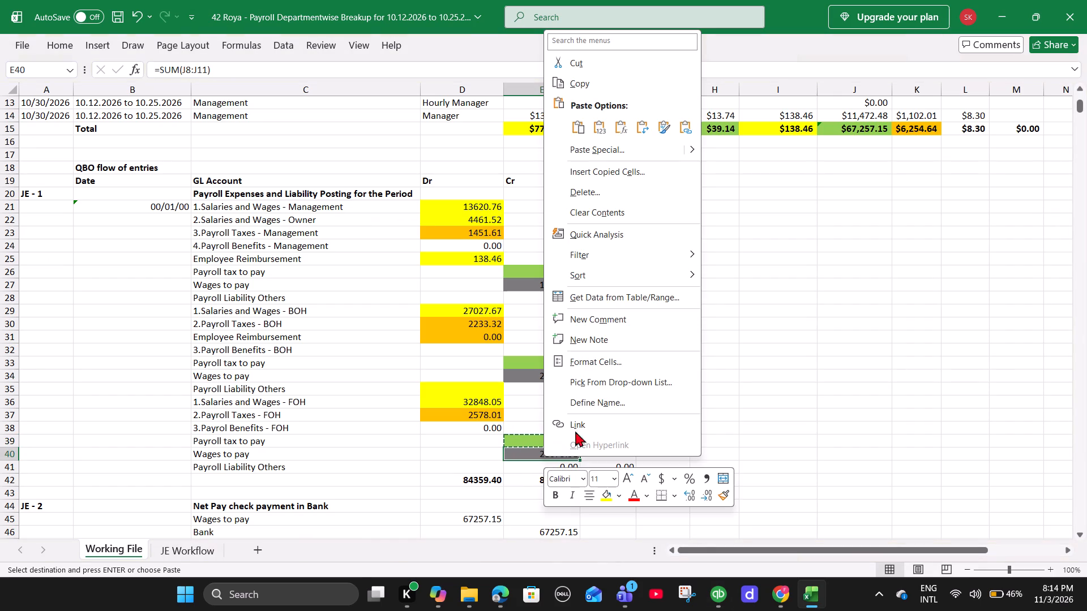
pyautogui.click(588, 88)
pyautogui.hotkey('alt', 'Tab')
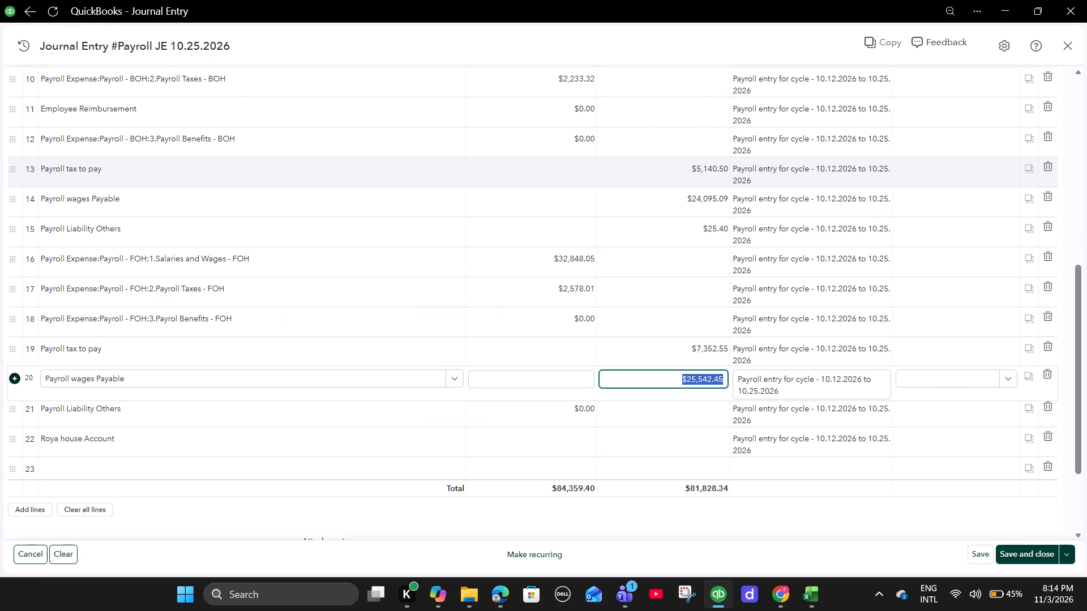
pyautogui.hotkey('ctrl', 'v')
pyautogui.scroll(-1, 590, 185)
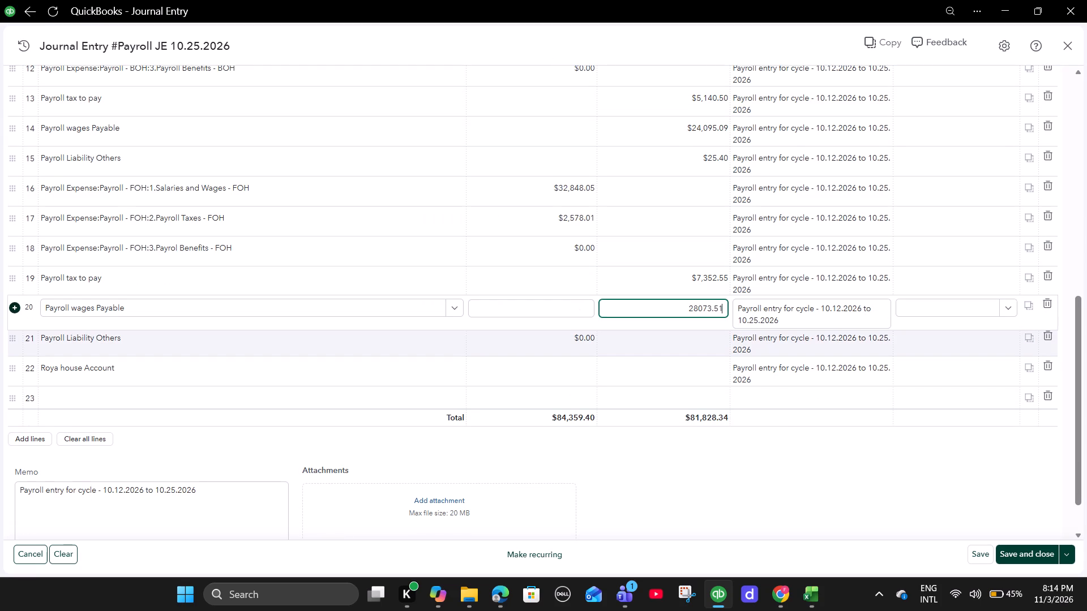
# Compare the journal entry's lines and debit and credit totals with the JE-1 section of the payroll workbook.
pyautogui.hotkey('alt', 'Tab')
pyautogui.scroll(-1, 563, 405)
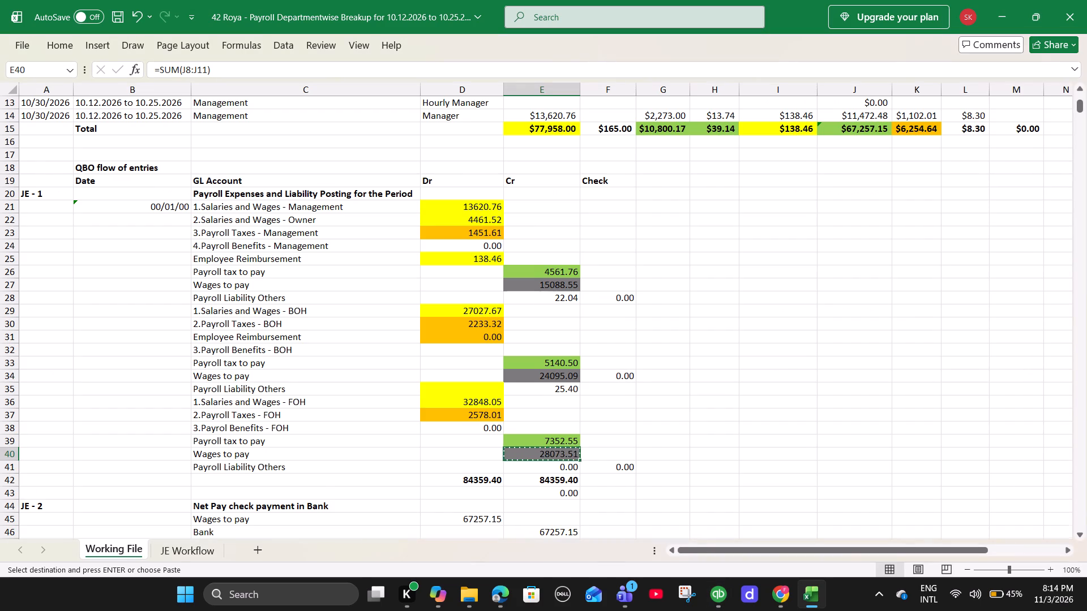
pyautogui.hotkey('alt', 'Tab')
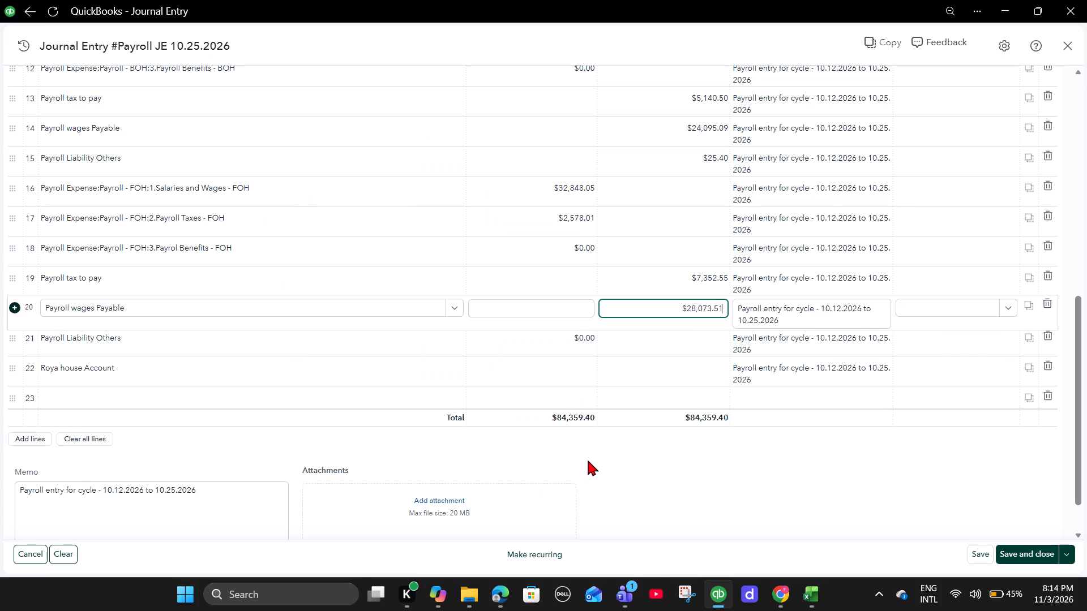
pyautogui.click(585, 454)
pyautogui.hotkey('alt', 'Tab')
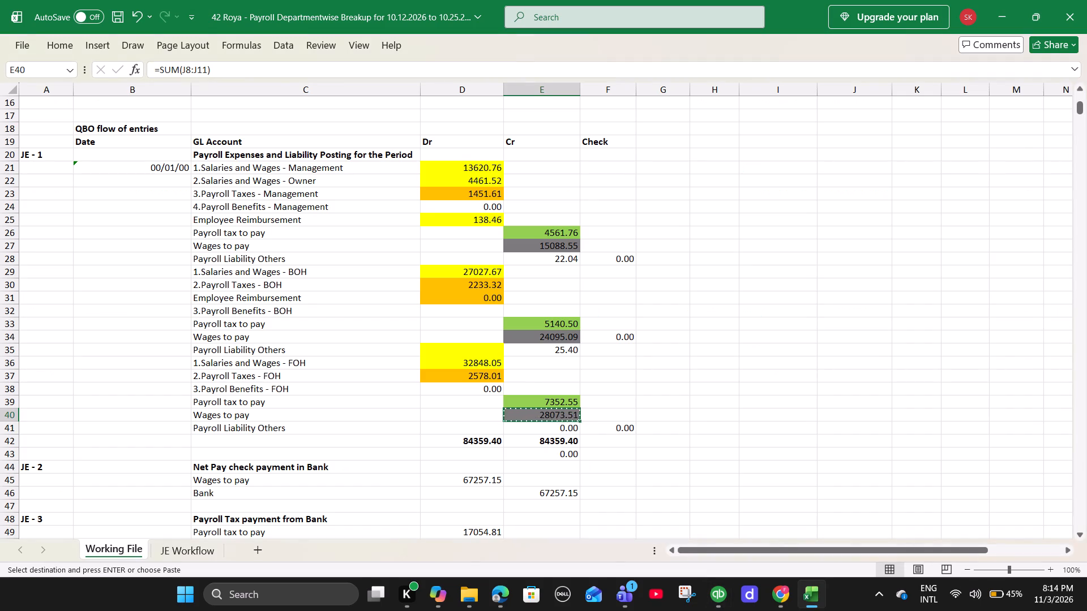
pyautogui.hotkey('alt', 'Tab')
pyautogui.scroll(-2, 585, 454)
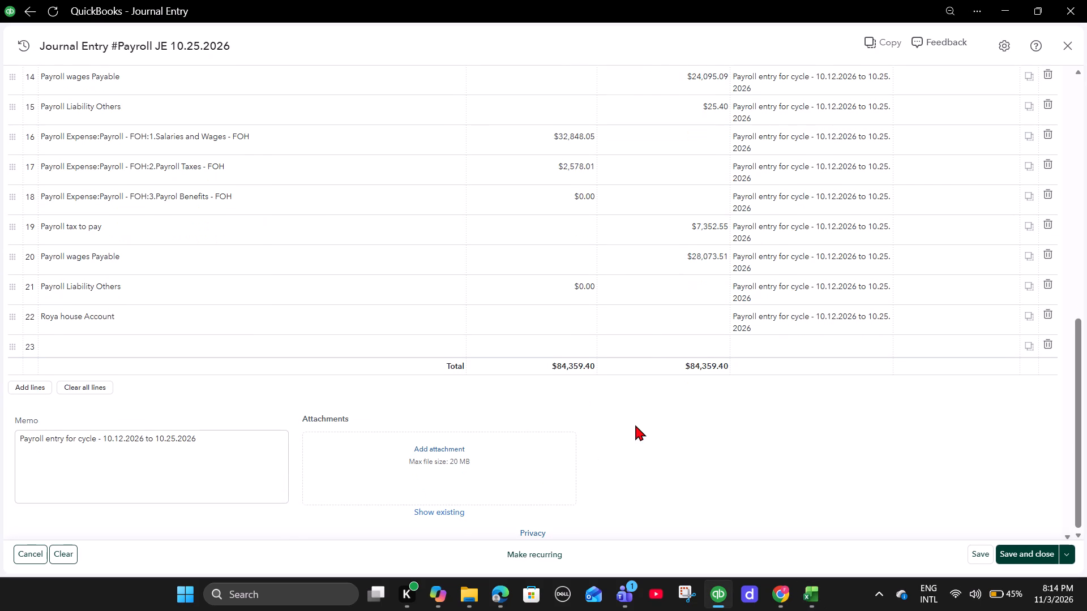
pyautogui.hotkey('alt', 'Tab')
pyautogui.scroll(15, 602, 403)
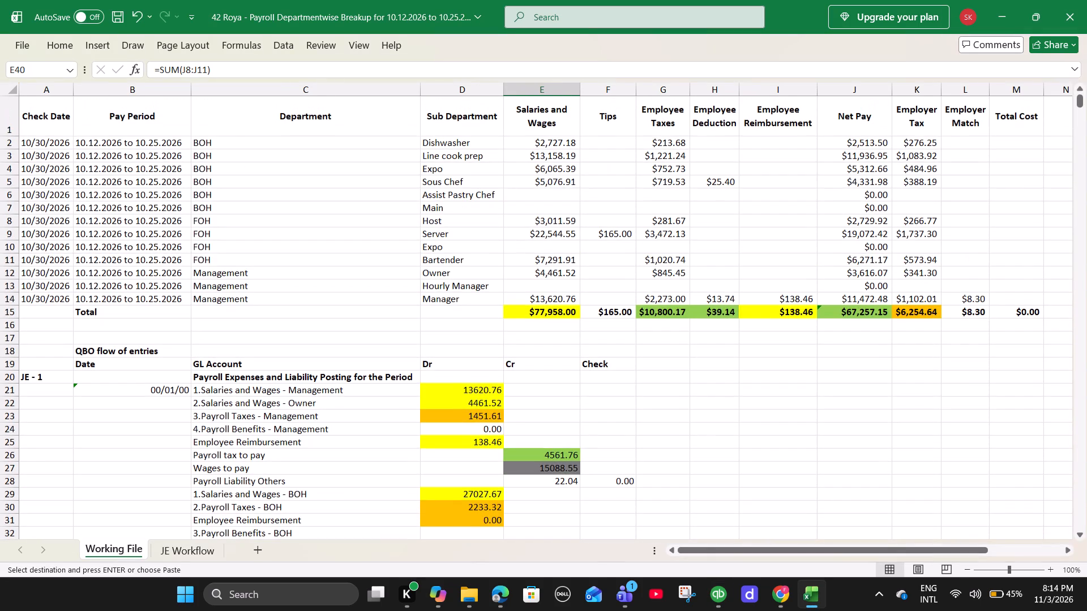
pyautogui.scroll(3, 602, 403)
# Save and close the payroll breakup workbook.
pyautogui.hotkey('ctrl', 's')
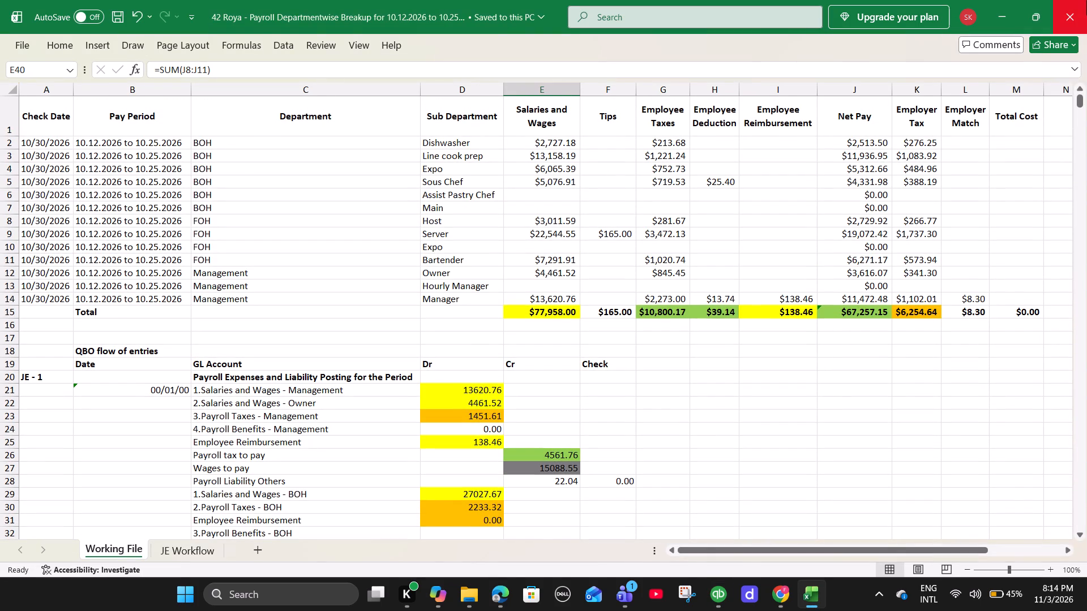
pyautogui.click(1086, 0)
# Attach the 42 Roya - Payroll Departmentwise Breakup Excel workbook from Downloads to the journal entry in QuickBooks.
pyautogui.click(450, 444)
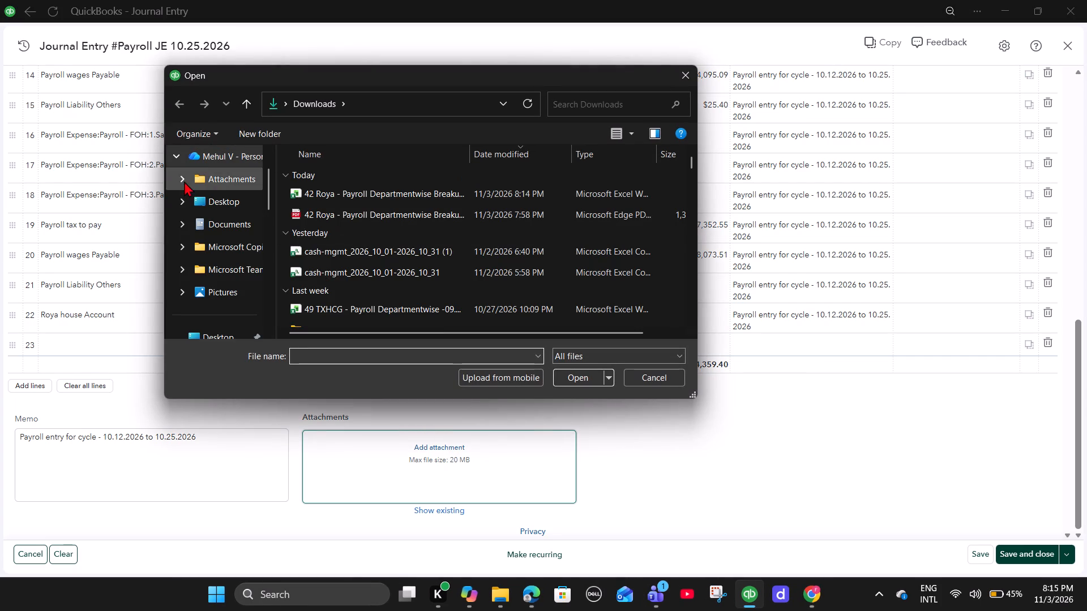
pyautogui.scroll(-1, 234, 285)
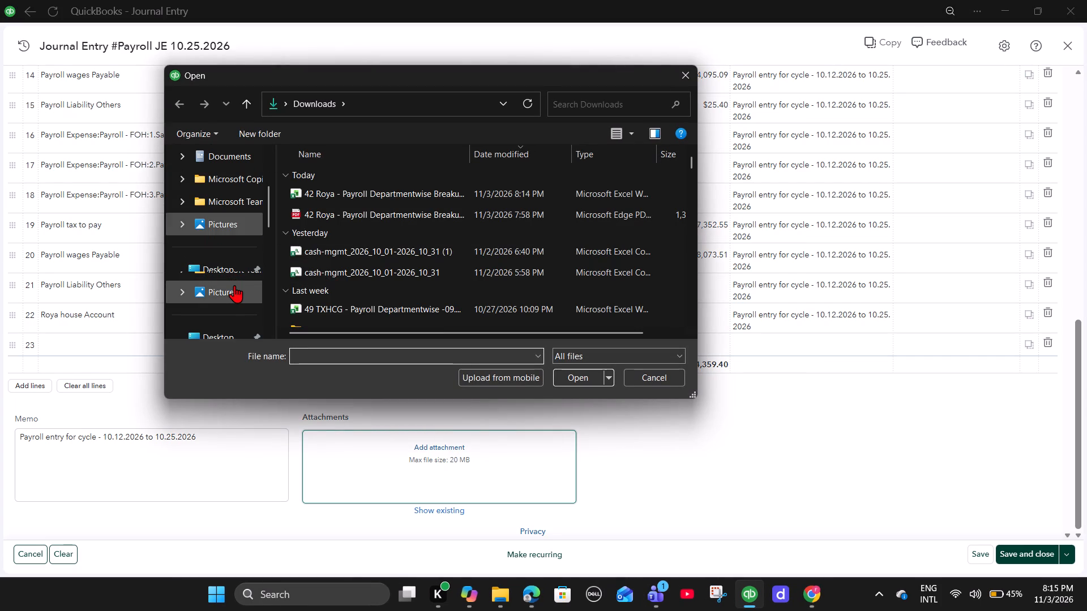
pyautogui.click(228, 291)
pyautogui.click(360, 196)
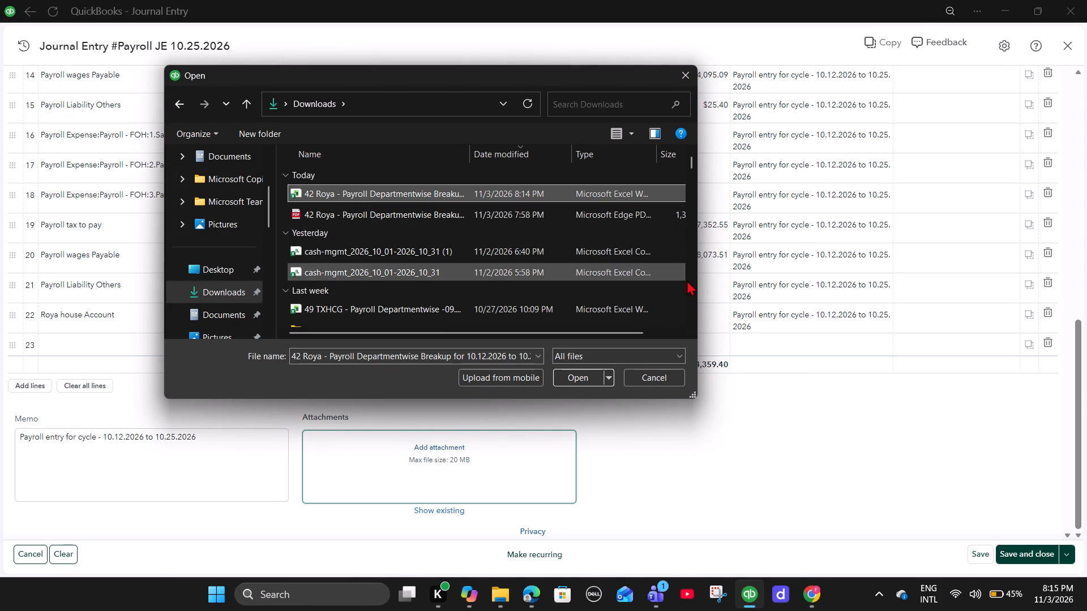
pyautogui.click(589, 373)
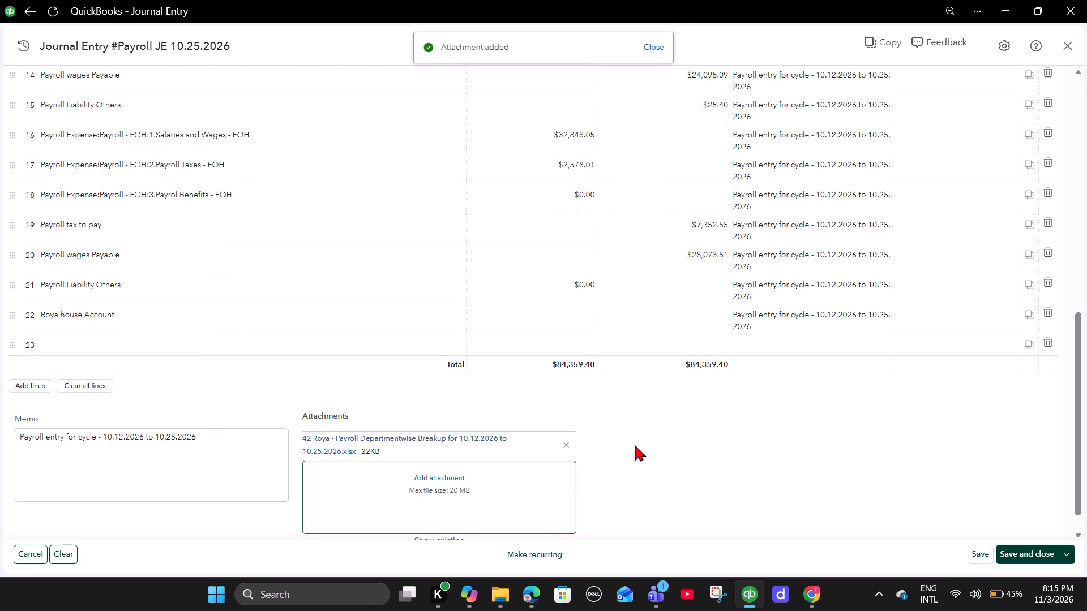
# Save and close the journal entry Payroll JE 10.25.2026.
pyautogui.scroll(-5, 635, 445)
pyautogui.click(1018, 556)
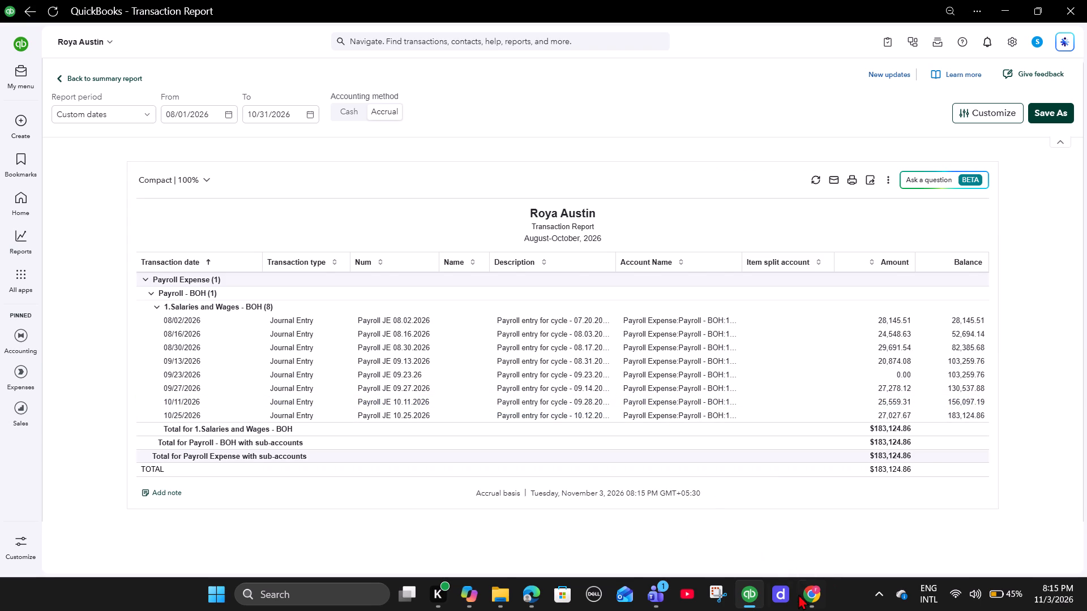
pyautogui.click(812, 596)
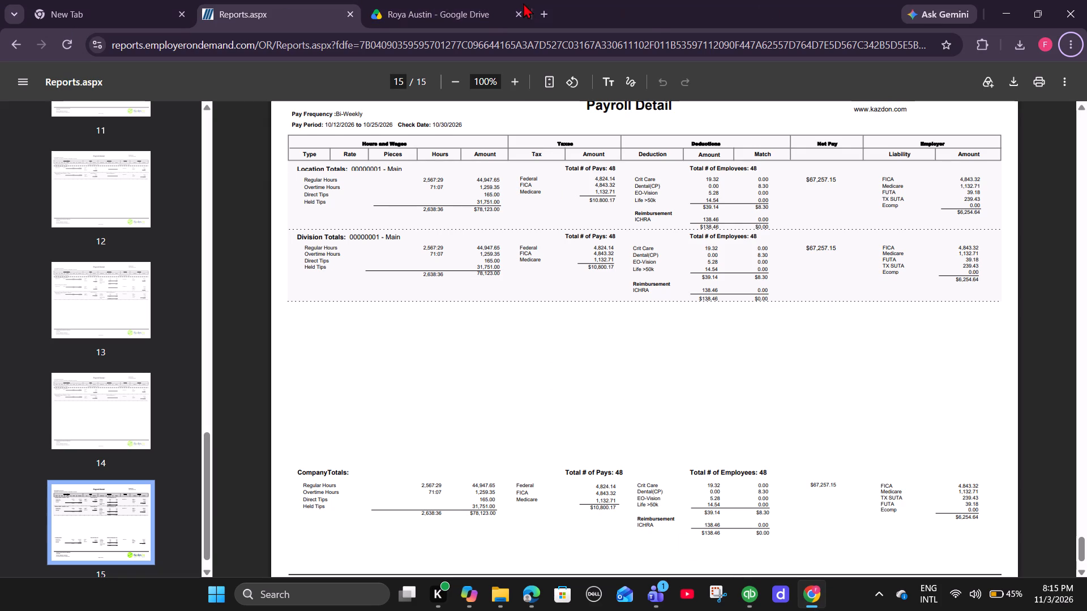
pyautogui.click(457, 0)
pyautogui.click(71, 130)
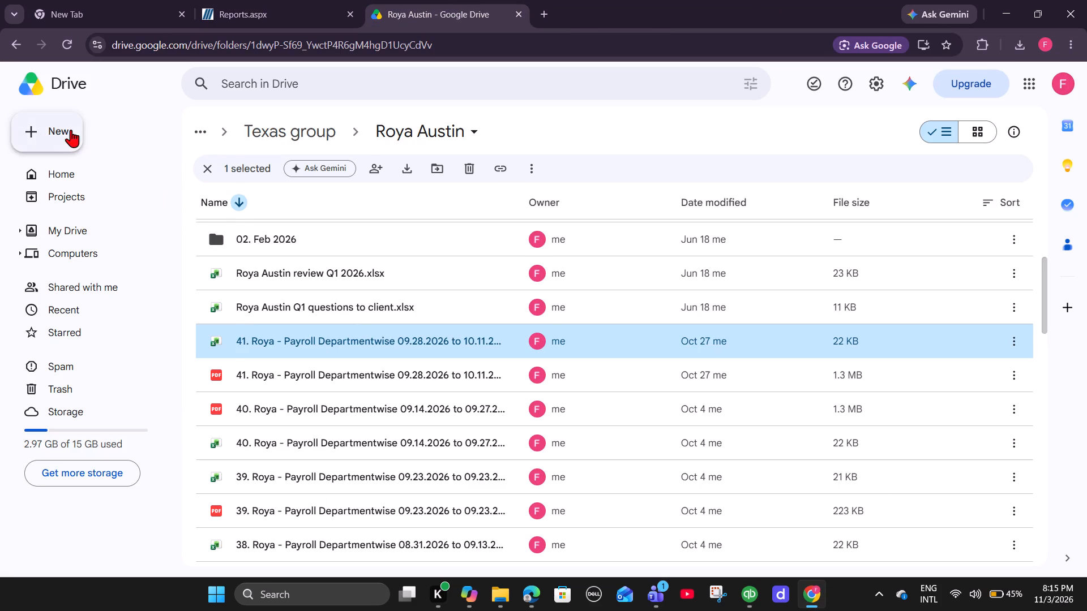
pyautogui.click(78, 160)
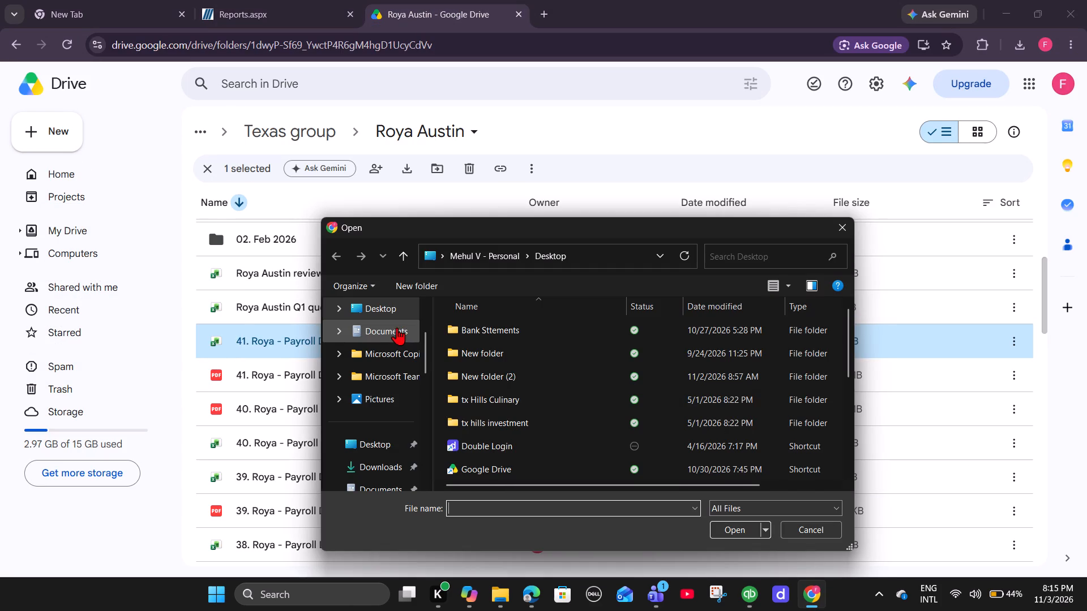
pyautogui.click(361, 464)
pyautogui.click(500, 341)
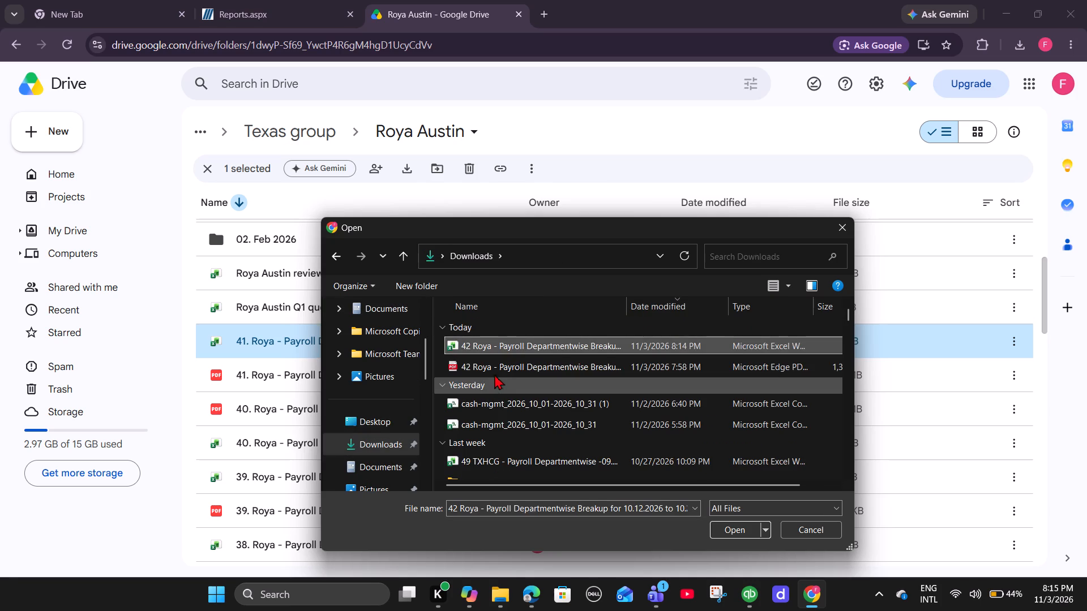
pyautogui.keyDown('ctrl'); pyautogui.click(498, 363); pyautogui.keyUp('ctrl')
pyautogui.click(745, 526)
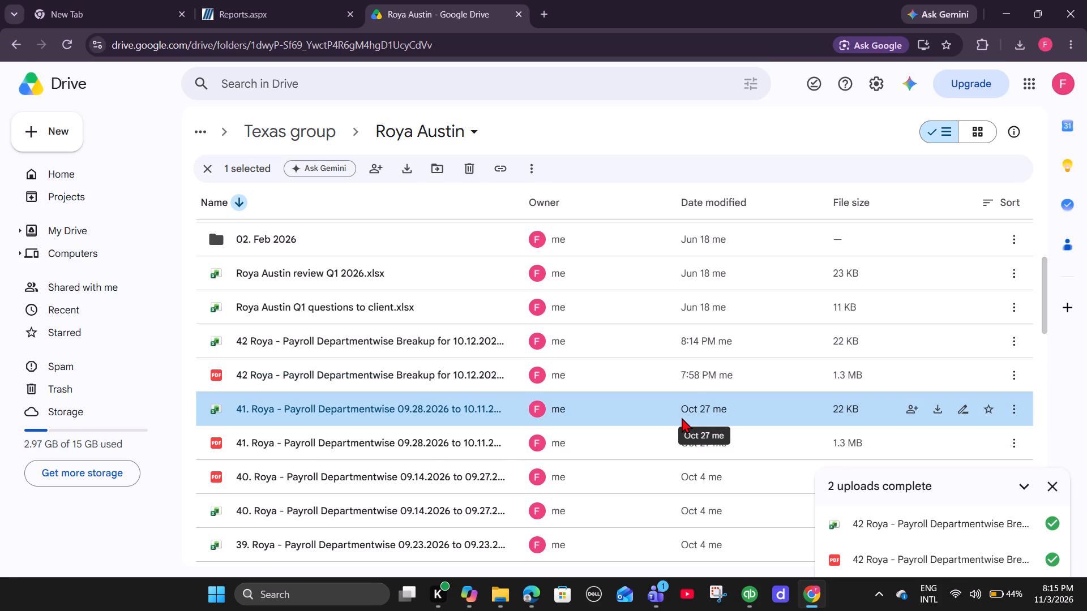
pyautogui.click(1061, 489)
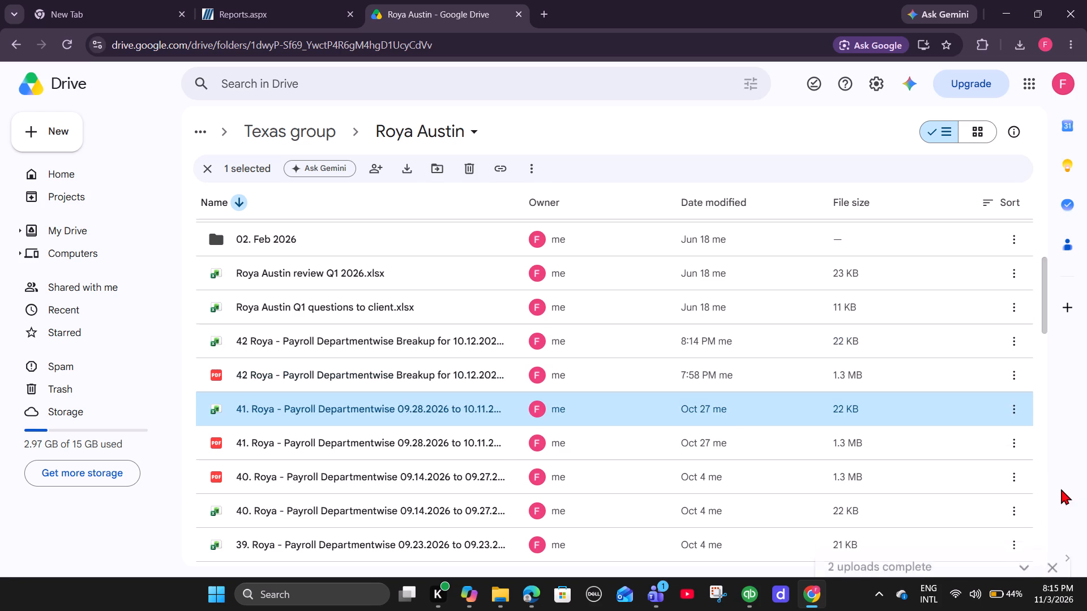